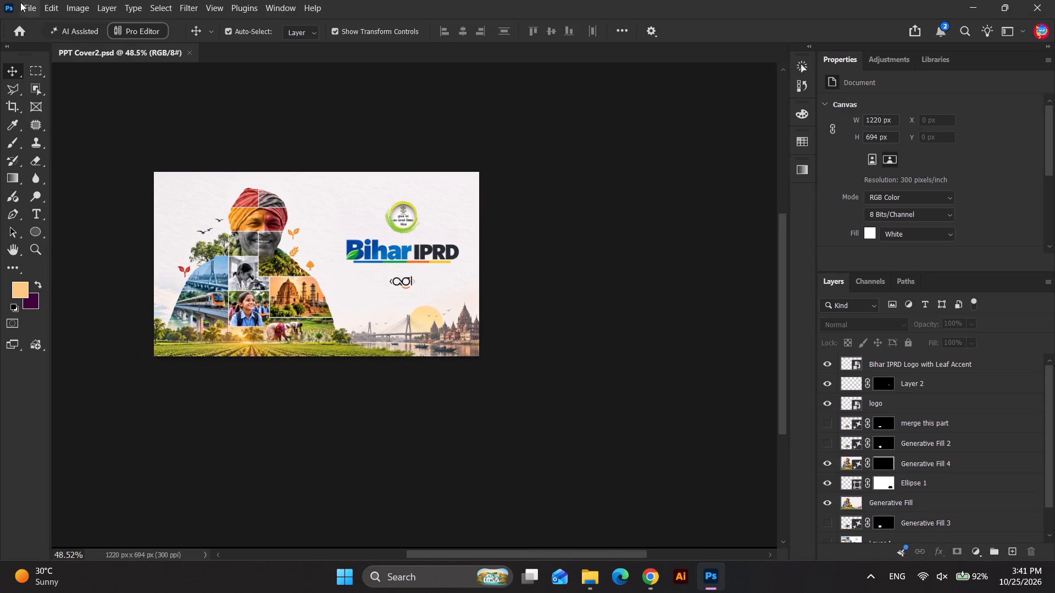
click(24, 4)
double_click(81, 165)
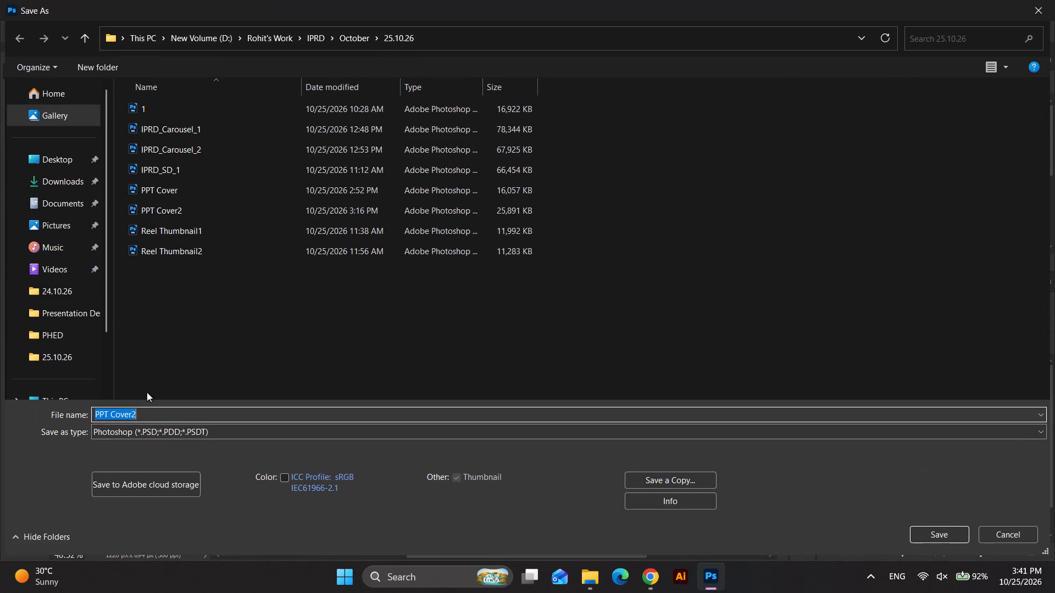
drag(151, 411, 132, 412)
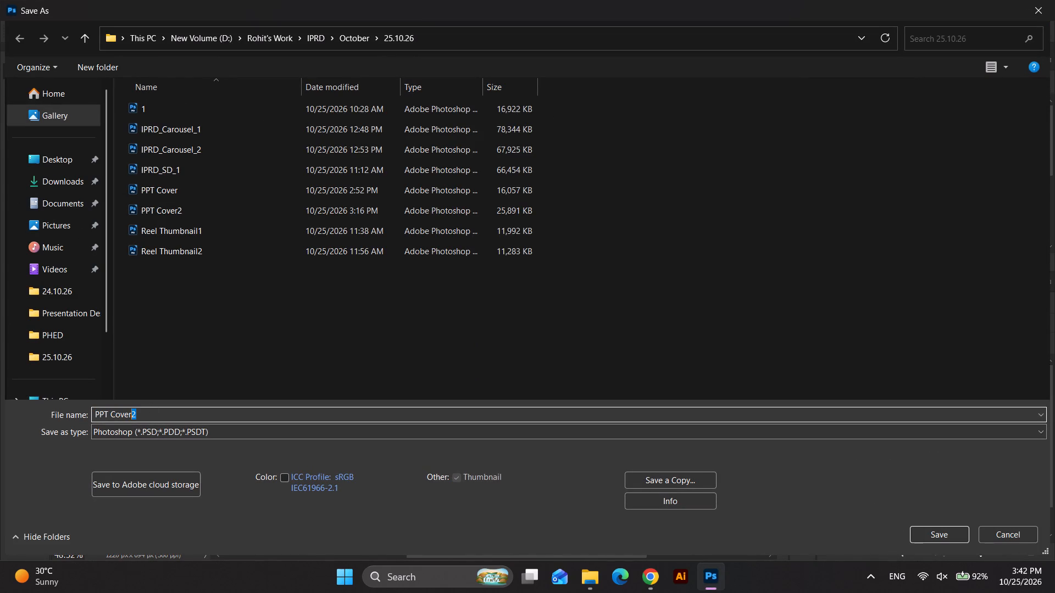
key(1)
key(Return)
key(Return)
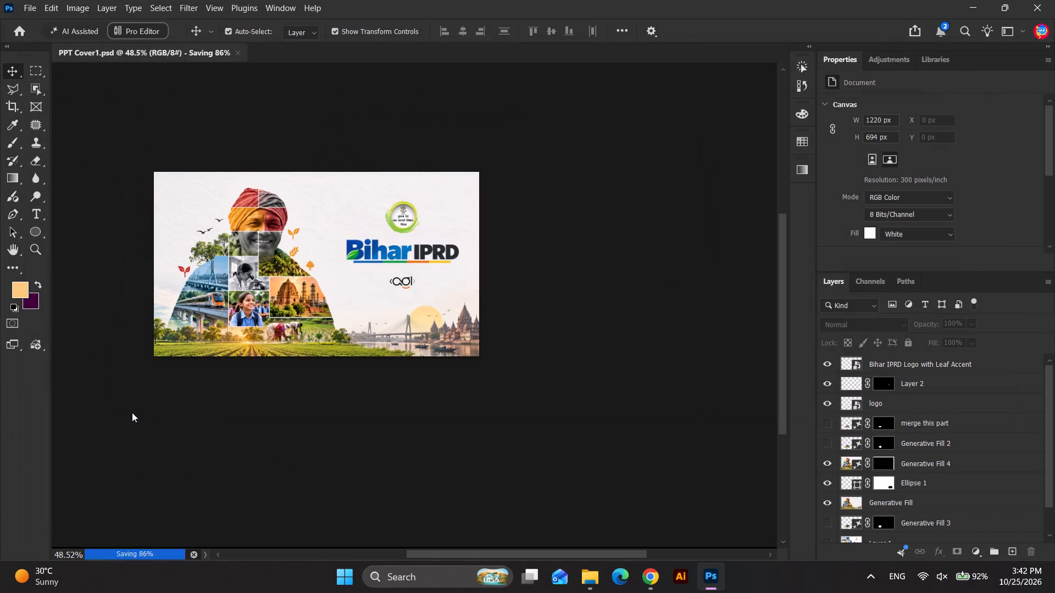
Hide the old farmer collage artwork: the Generative Fill, Ellipse 1 and Generative Fill 4 layers.
scroll(217, 247, up, 3)
click(256, 304)
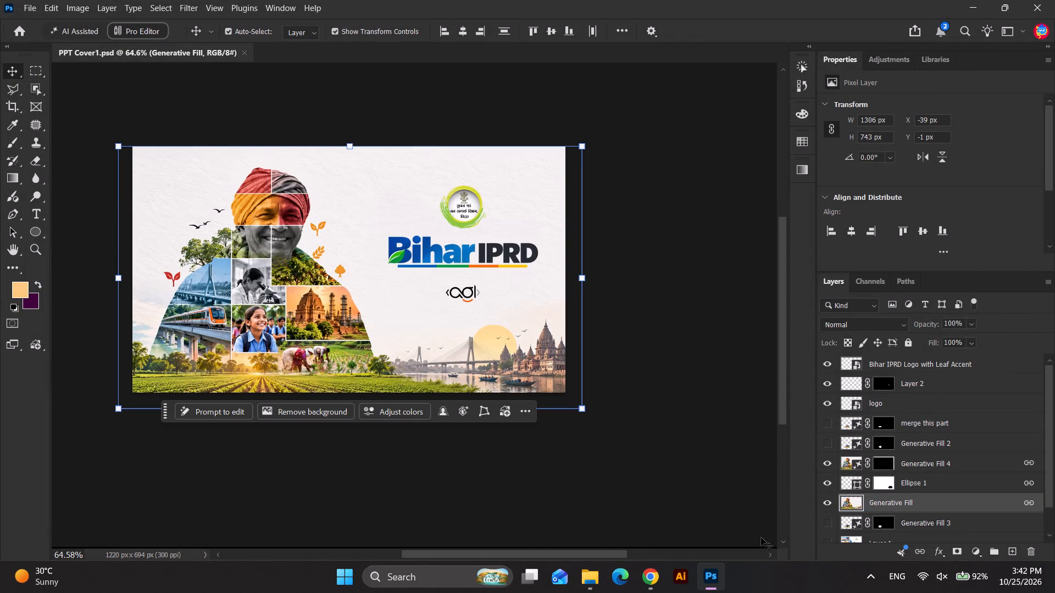
click(829, 507)
click(829, 486)
click(824, 463)
click(299, 273)
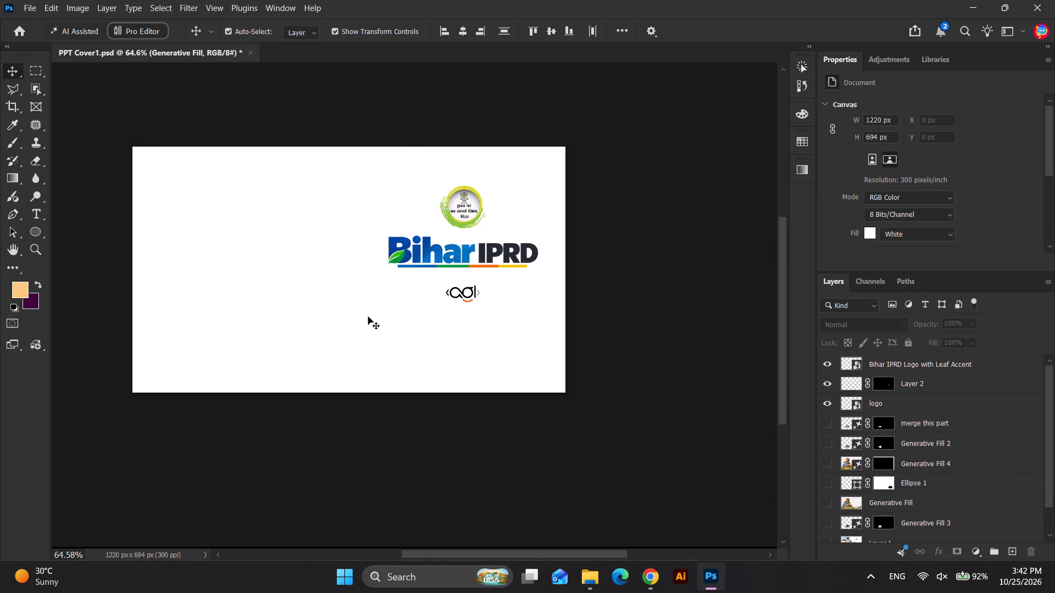
Paste the copied BIHAR IPRD collage directly above the "merge this part" layer and scale it to about 1178 × 663 px.
scroll(987, 424, up, 6)
click(911, 421)
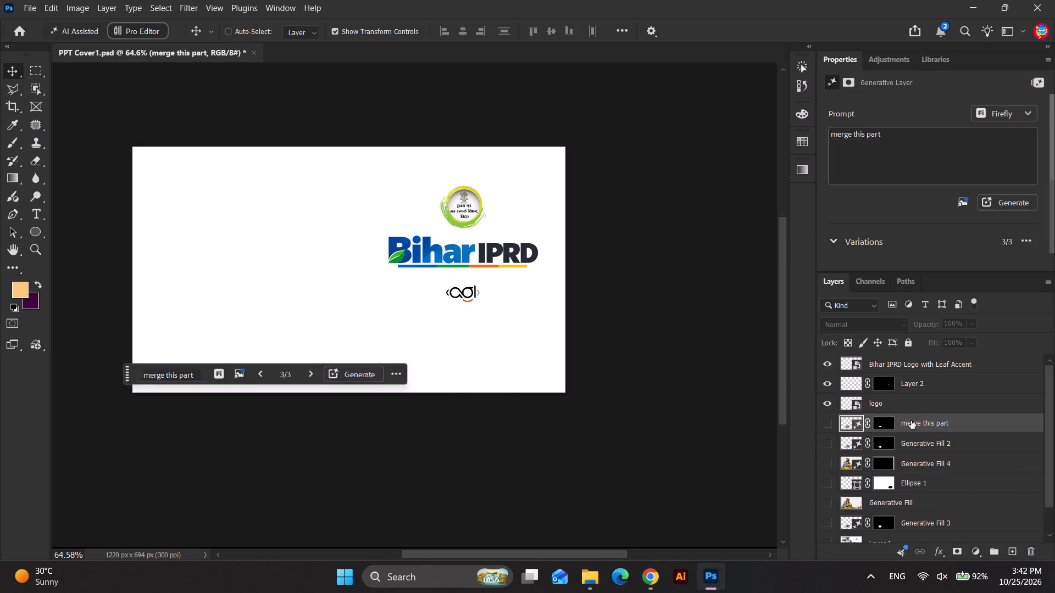
key(ctrl+v)
drag(730, 319, 637, 301)
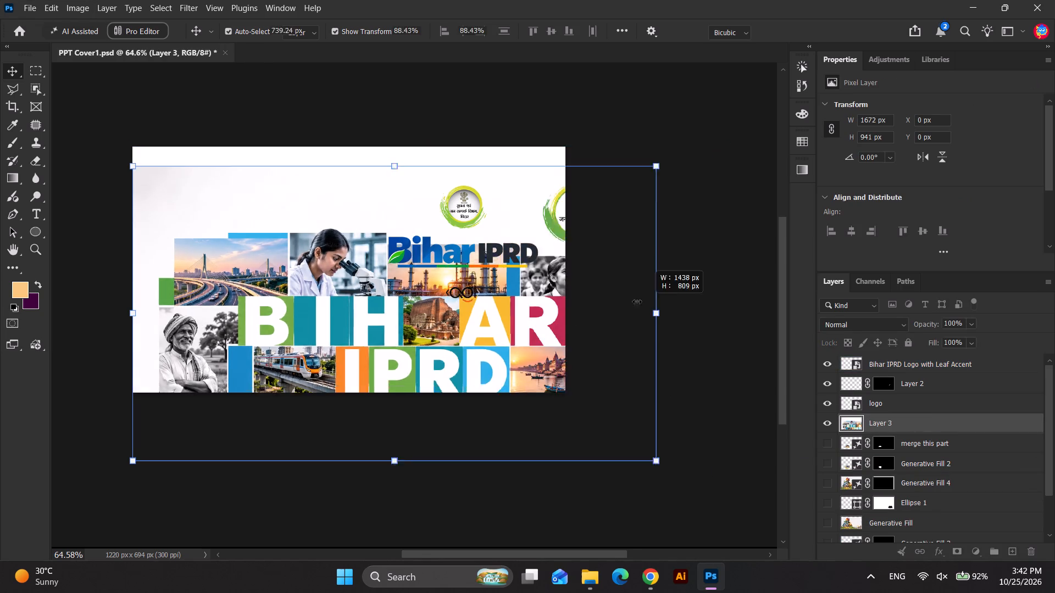
drag(637, 301, 567, 294)
drag(519, 355, 523, 311)
drag(570, 272, 549, 270)
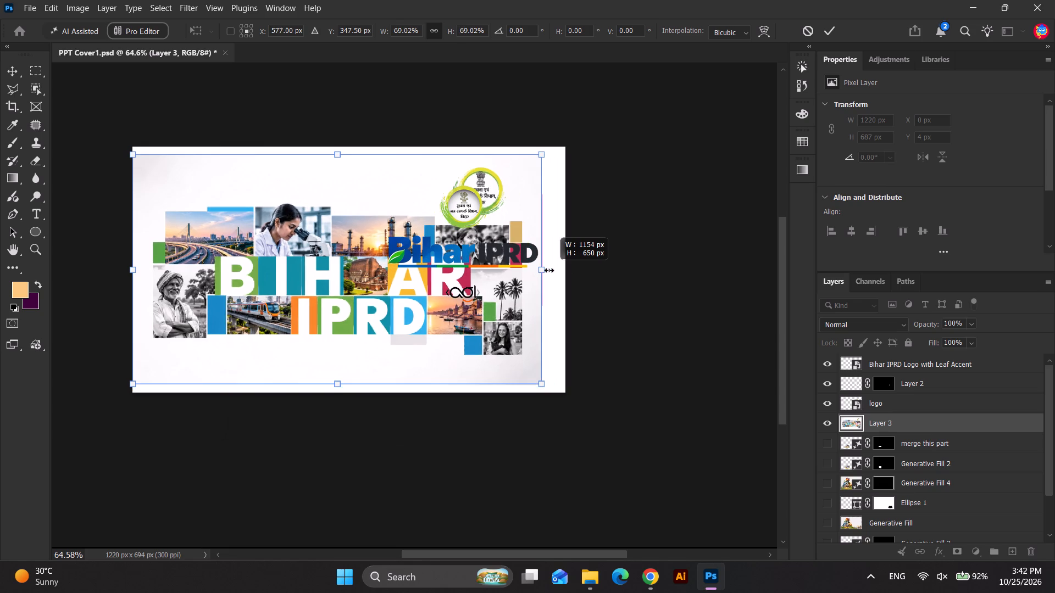
drag(549, 270, 556, 270)
key(Return)
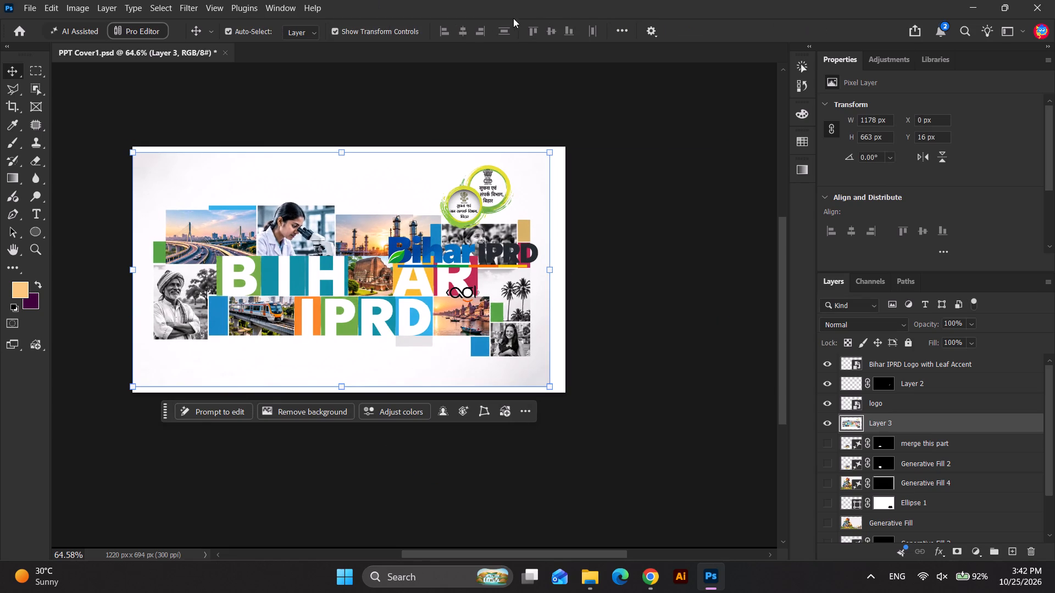
Set alignment to be relative to the canvas and centre the pasted collage horizontally.
click(619, 30)
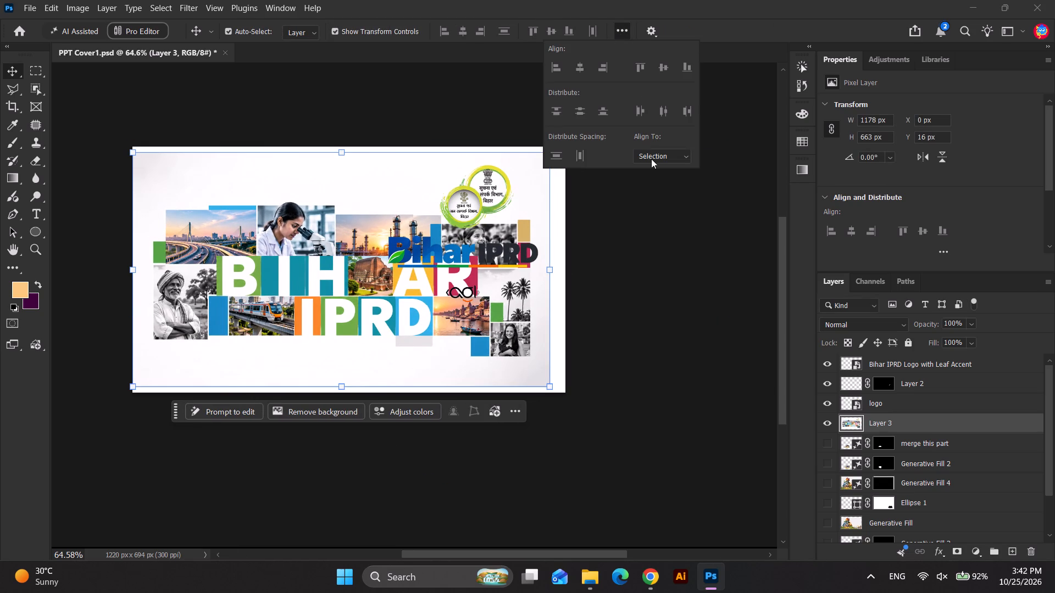
click(651, 159)
click(664, 182)
click(463, 28)
click(444, 86)
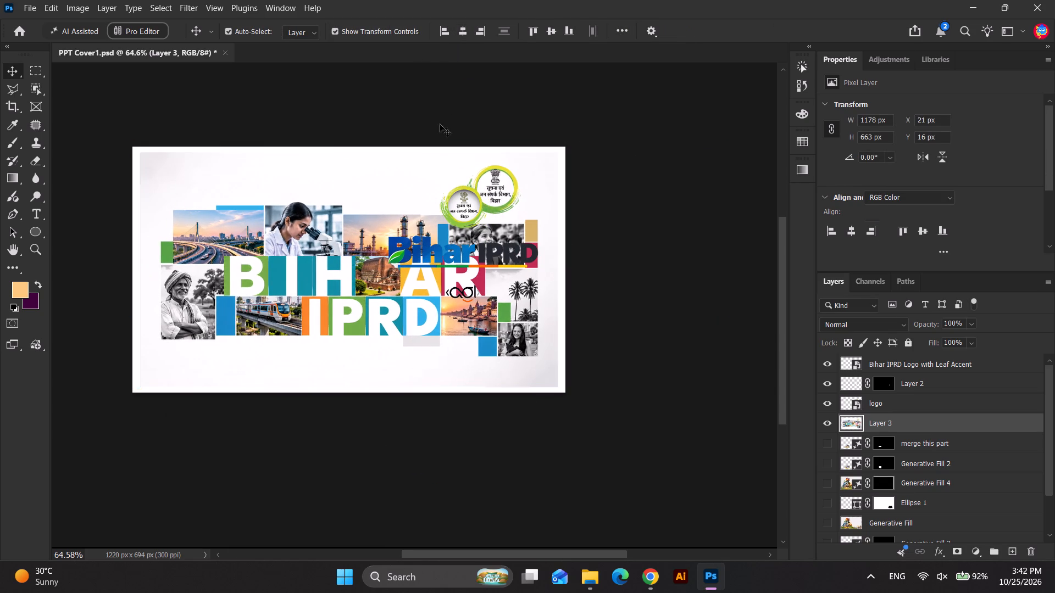
Move the separate department emblem (the logo layer) above the collage, near the canvas's top centre at about X 586, Y 51 px.
scroll(407, 188, up, 4)
drag(489, 205, 340, 165)
drag(336, 141, 336, 150)
key(Return)
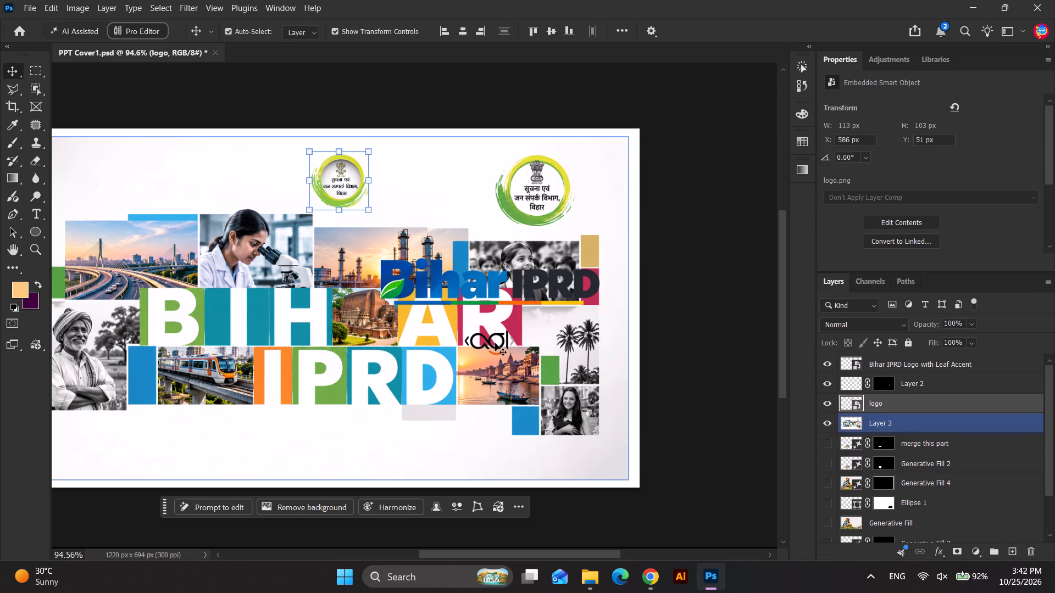
Move the small agency logo on Layer 2 below the collage at about Y 591 px and centre it horizontally on the canvas.
click(495, 343)
click(485, 341)
drag(488, 342, 346, 429)
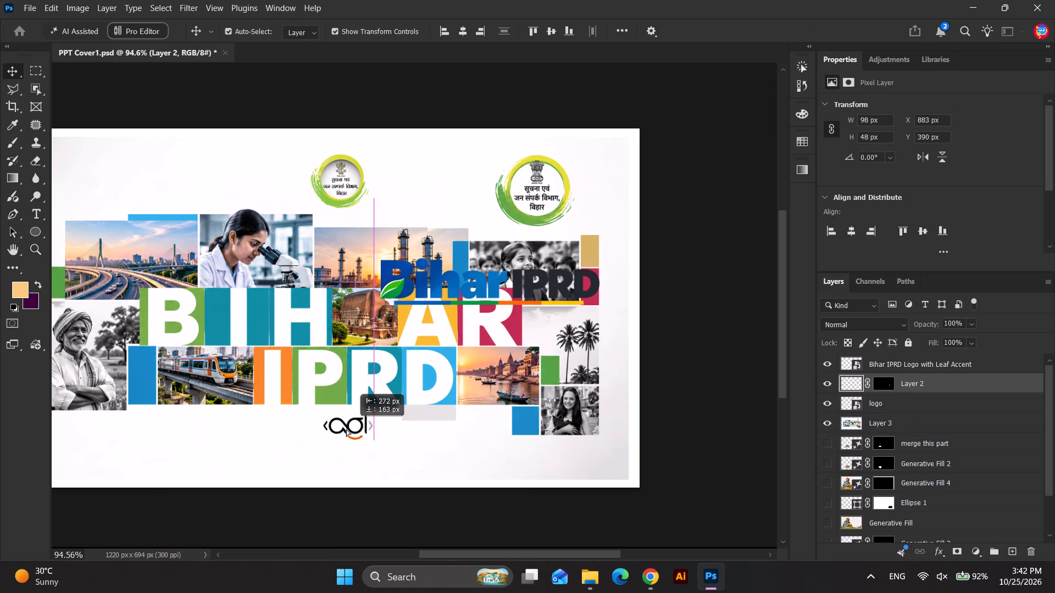
drag(346, 429, 329, 446)
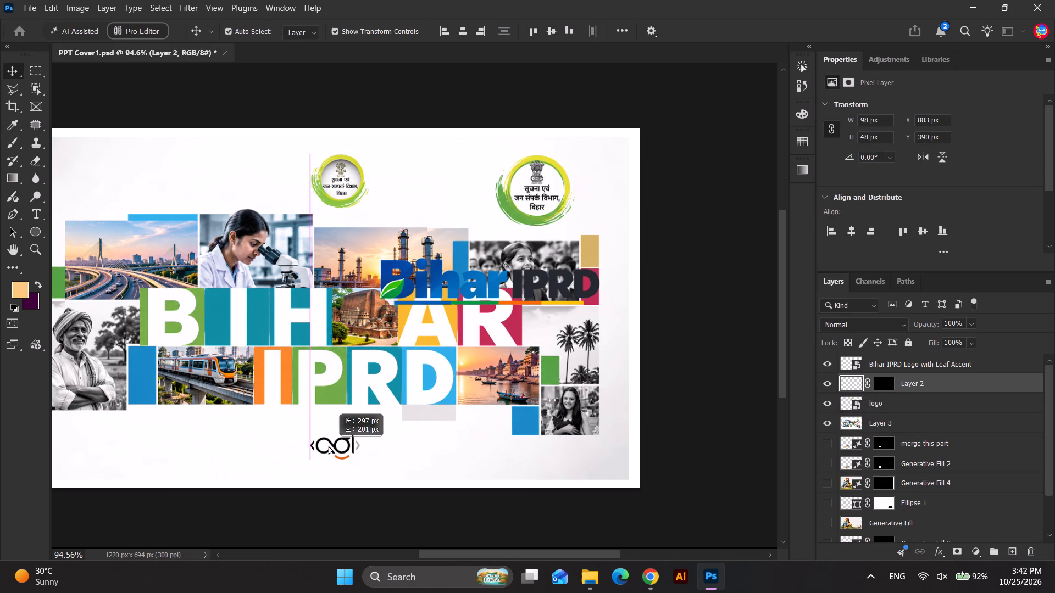
drag(329, 446, 327, 446)
click(458, 33)
click(463, 76)
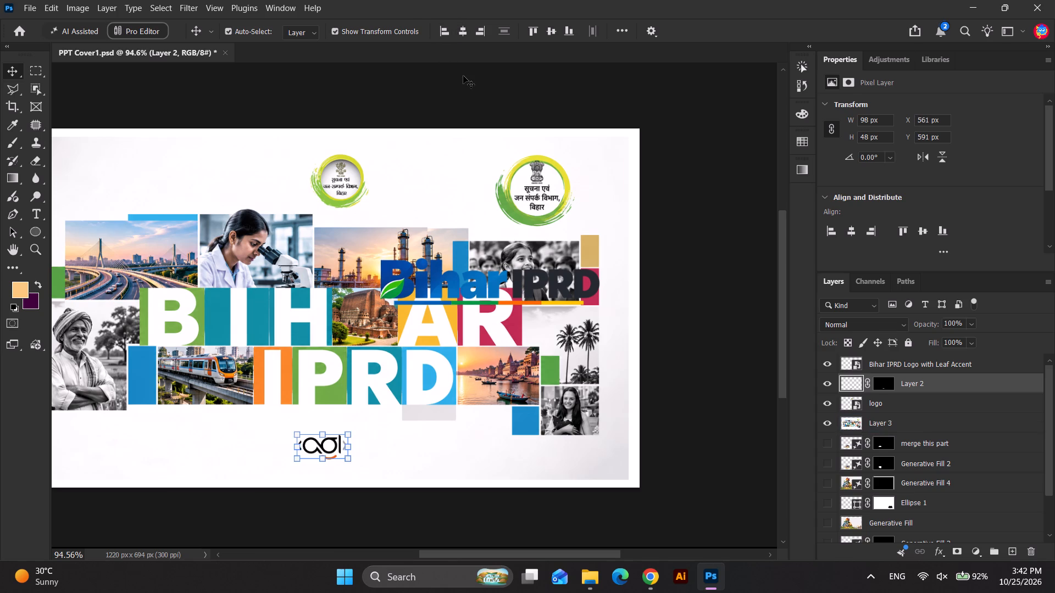
Outline the duplicate emblem baked into the pasted collage (Layer 3) with a polygonal selection, delete it and clear the selection.
scroll(565, 220, down, 6)
click(455, 290)
double_click(475, 289)
click(535, 196)
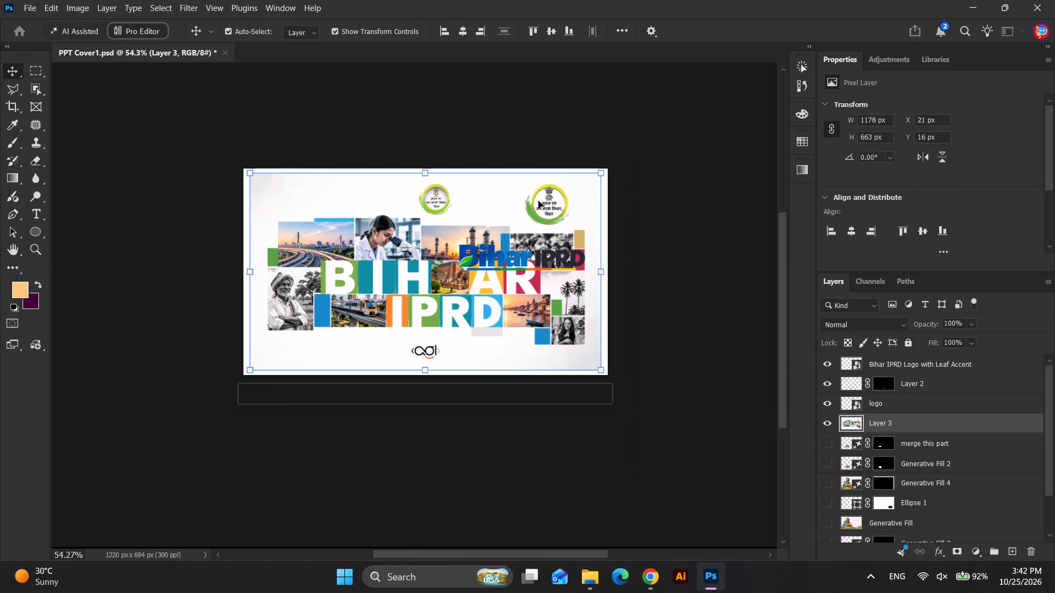
scroll(538, 207, down, 1)
scroll(538, 207, up, 6)
click(8, 94)
scroll(628, 251, up, 2)
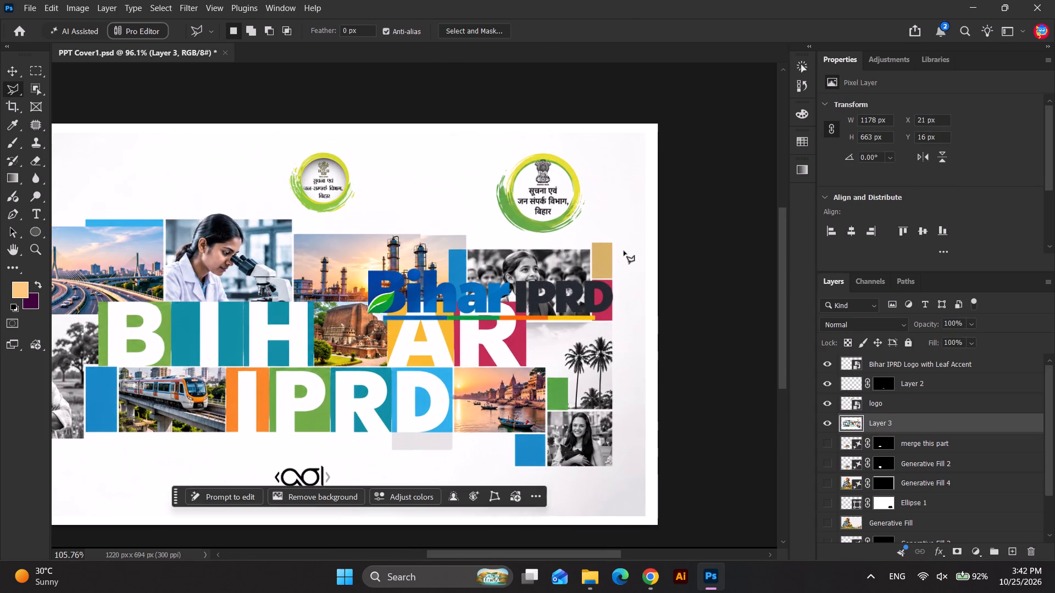
click(550, 239)
click(495, 237)
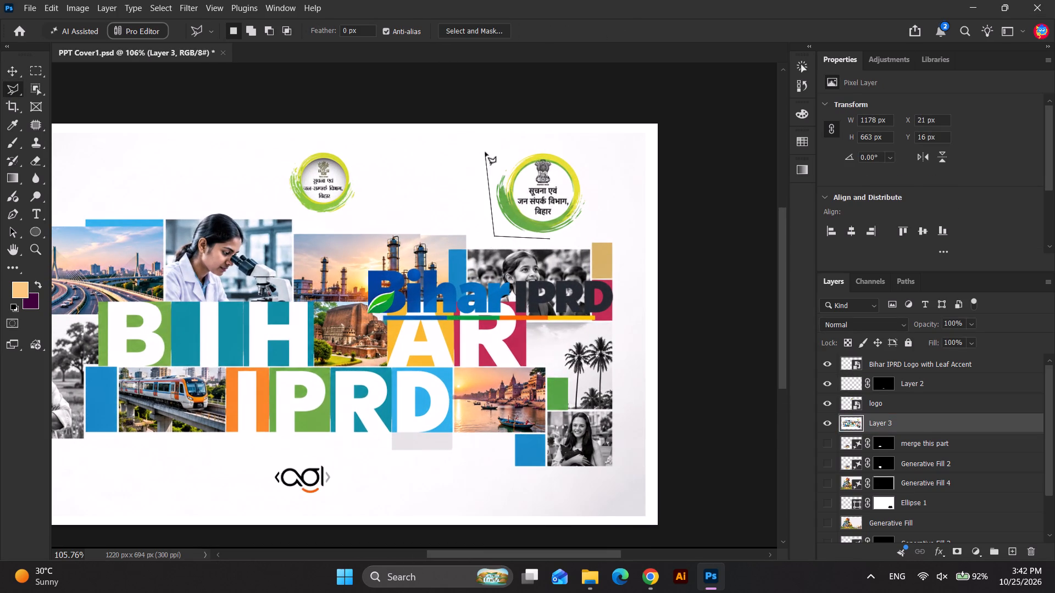
click(484, 152)
click(573, 142)
click(599, 185)
click(594, 220)
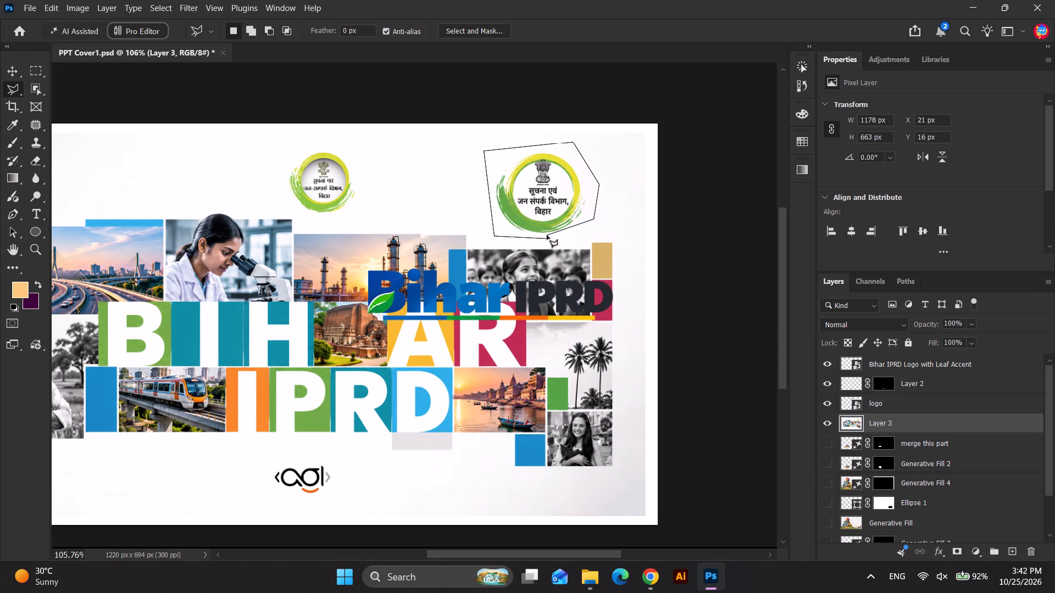
click(551, 241)
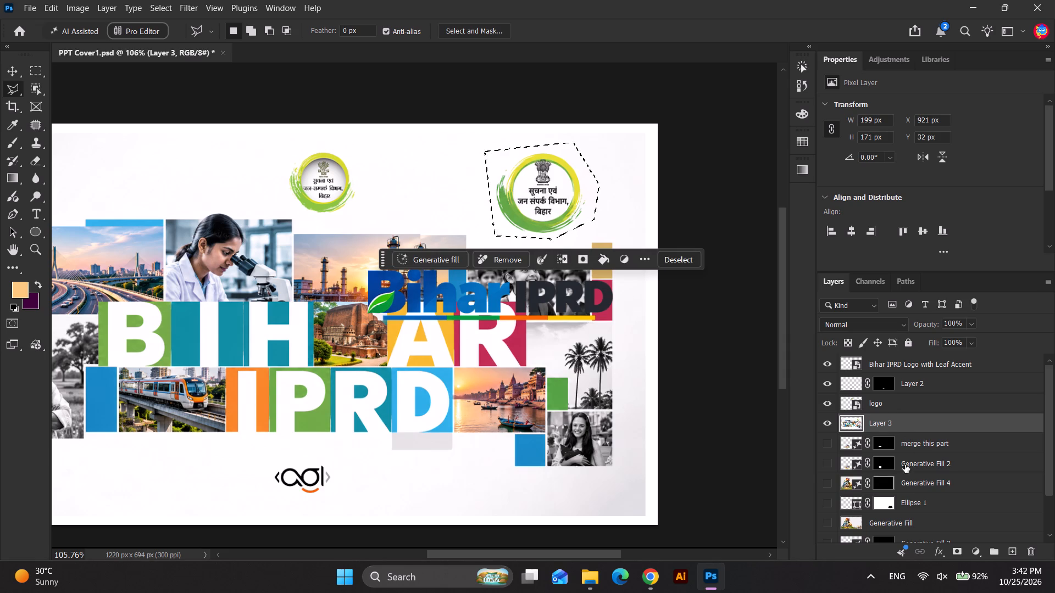
key(Delete)
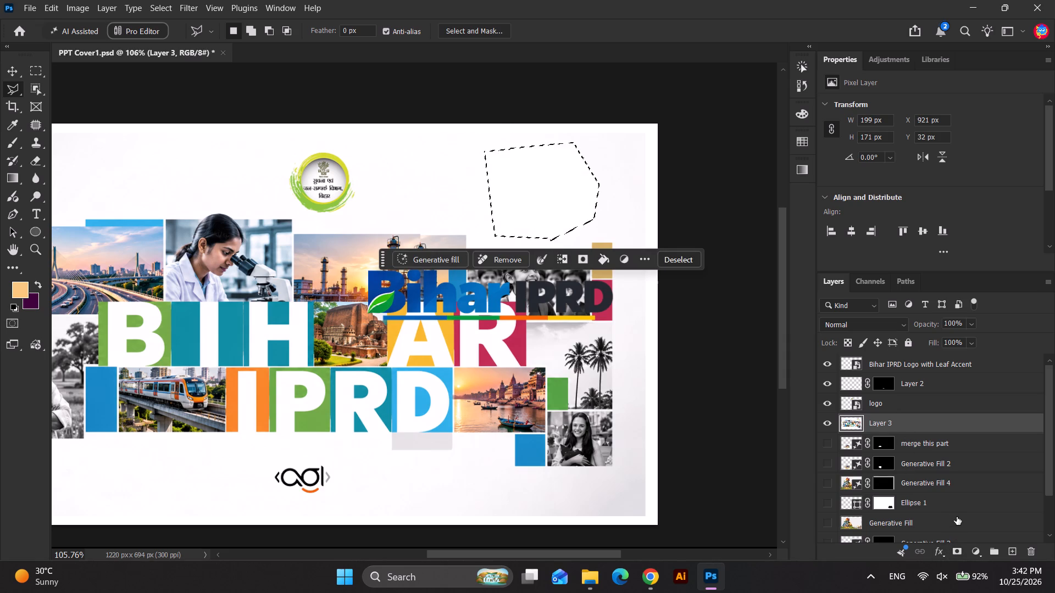
scroll(812, 453, down, 5)
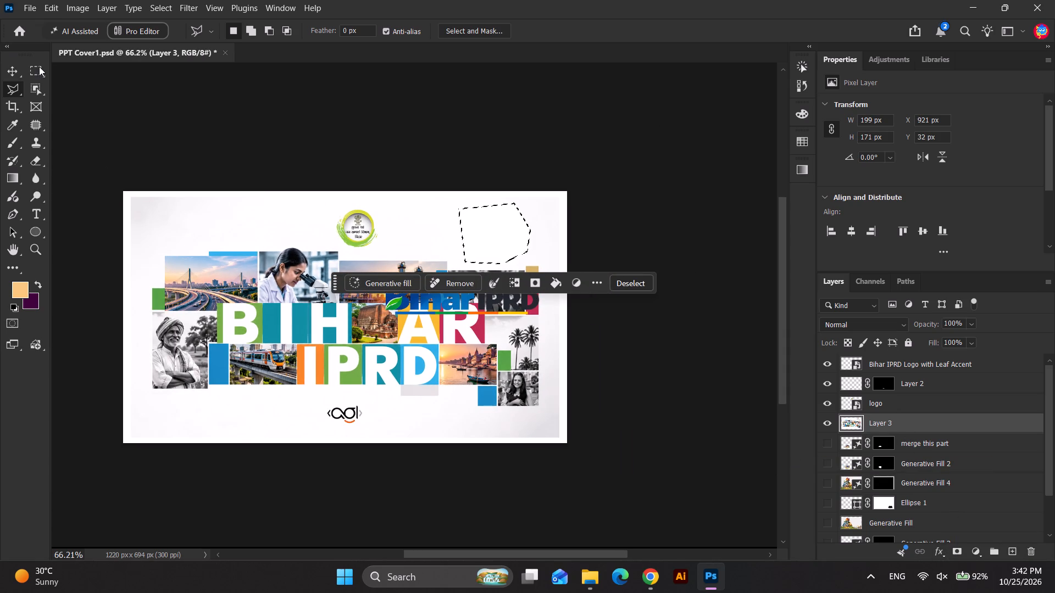
click(39, 68)
right_drag(231, 240, 236, 242)
click(247, 250)
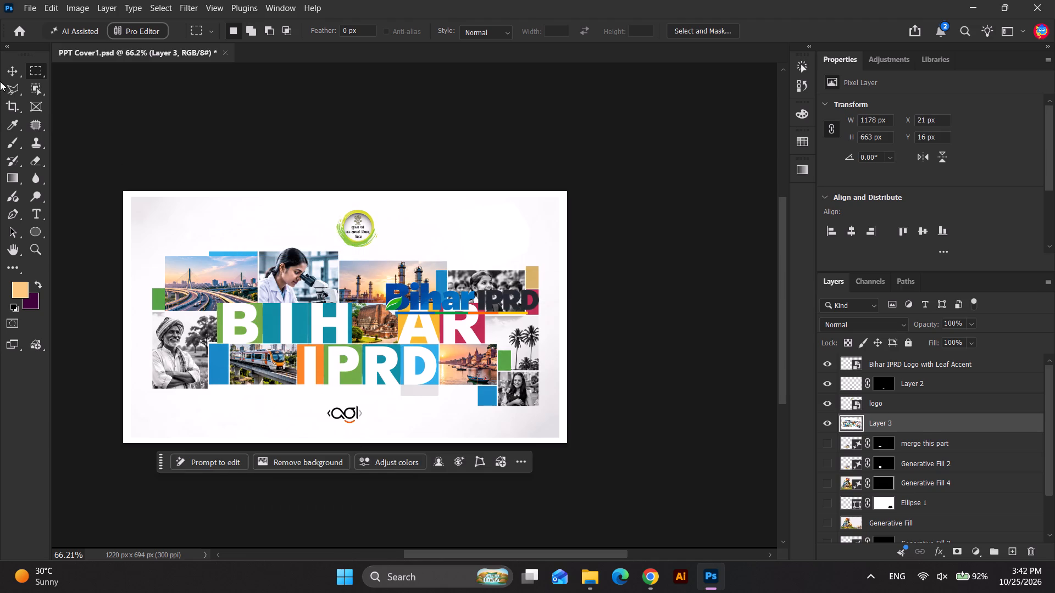
Reselect the pasted collage on Layer 3 with the Move tool, ready for transforming.
click(7, 64)
click(11, 70)
click(344, 144)
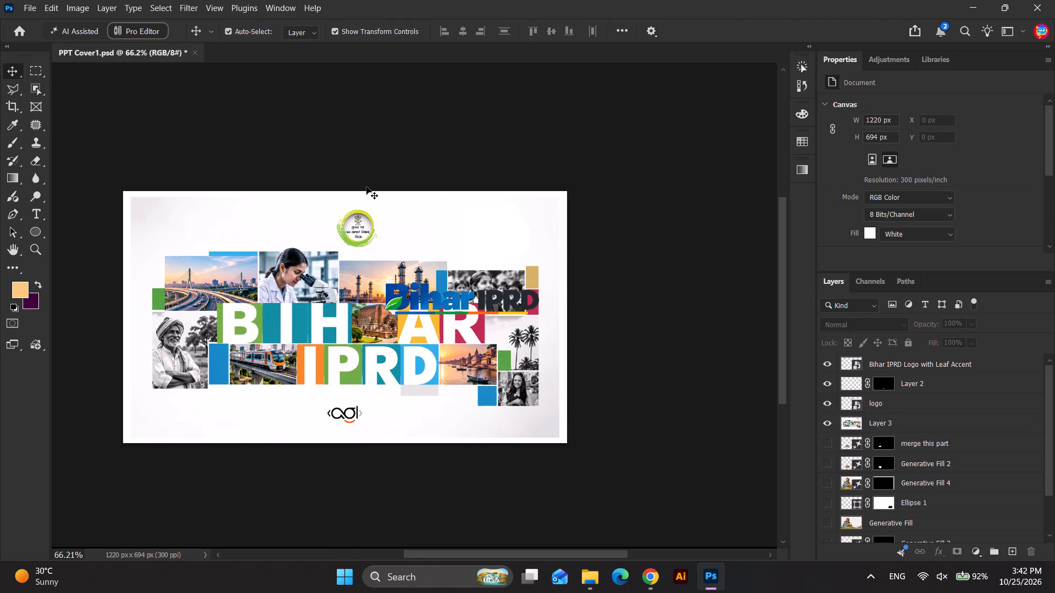
click(440, 337)
click(336, 198)
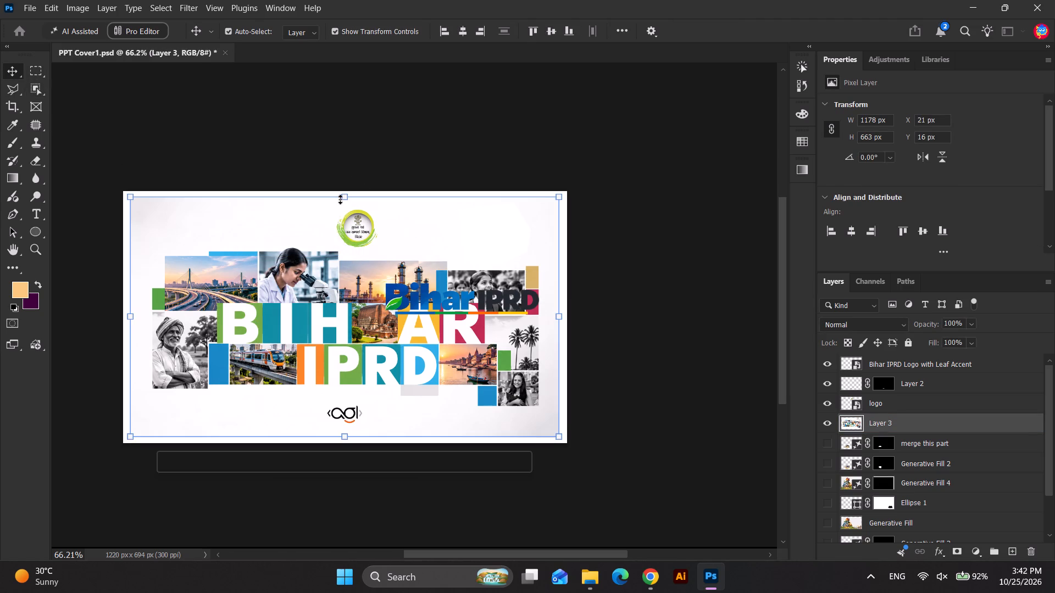
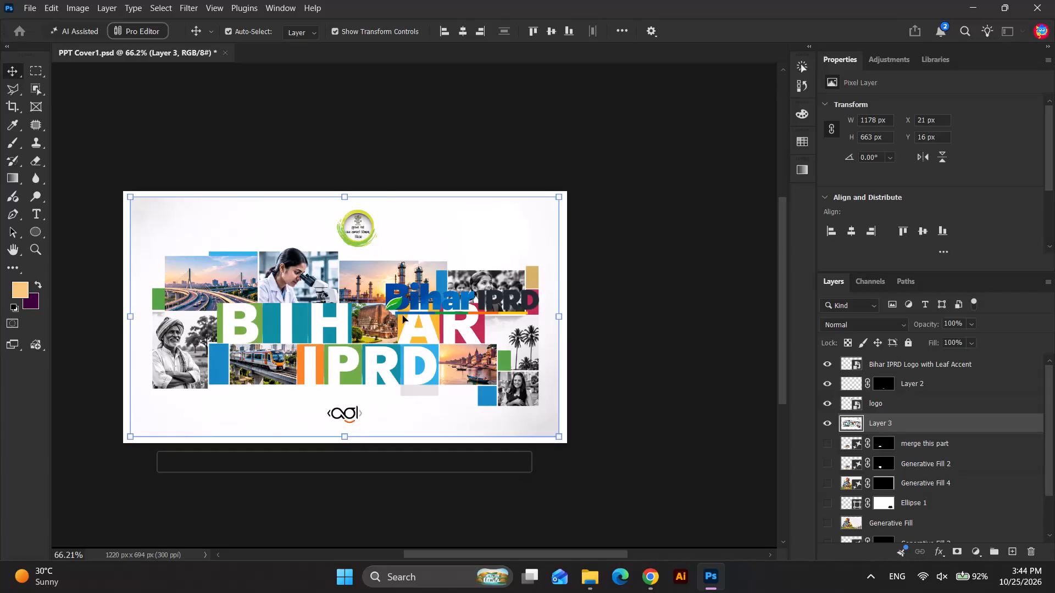
Scale the pasted collage on Layer 3 down slightly to about 1166 × 657 px and centre it horizontally on the canvas.
scroll(435, 275, up, 2)
click(322, 178)
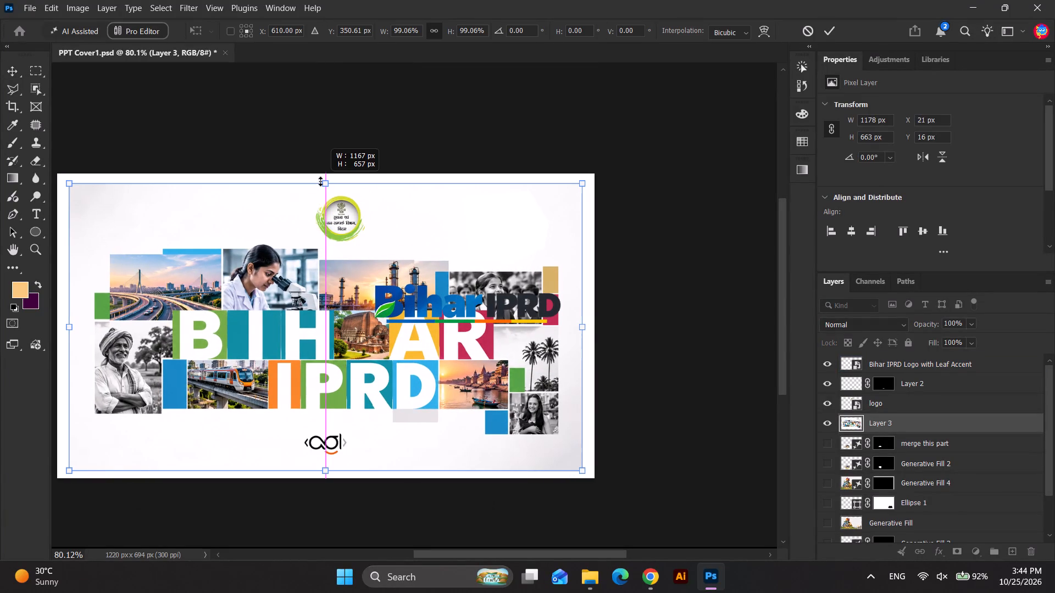
key(Return)
click(456, 26)
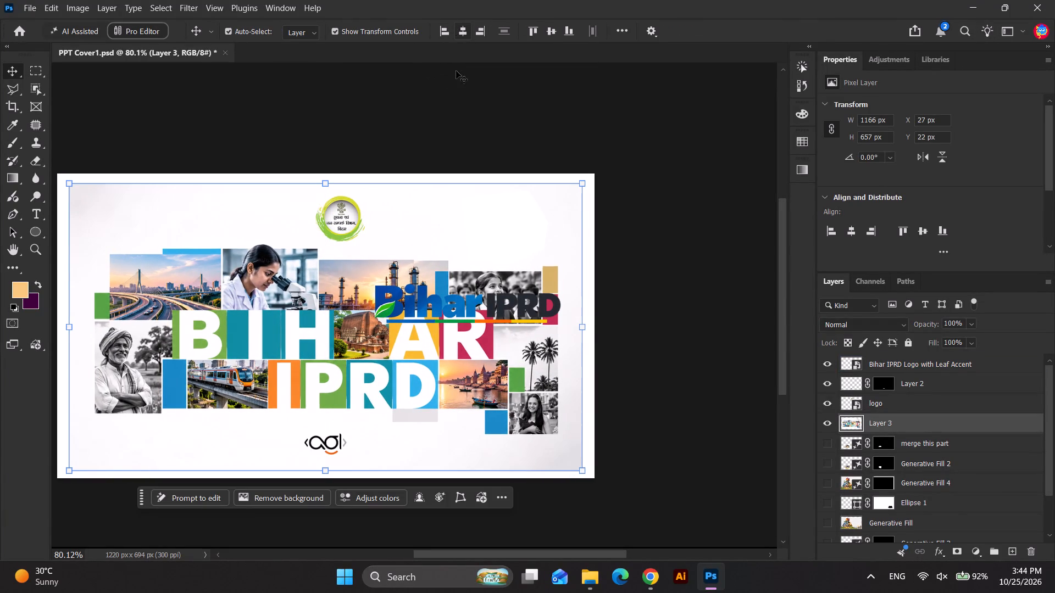
click(642, 355)
Hide the Bihar IPRD Logo with Leaf Accent layer that overlaps the collage.
click(476, 304)
click(467, 306)
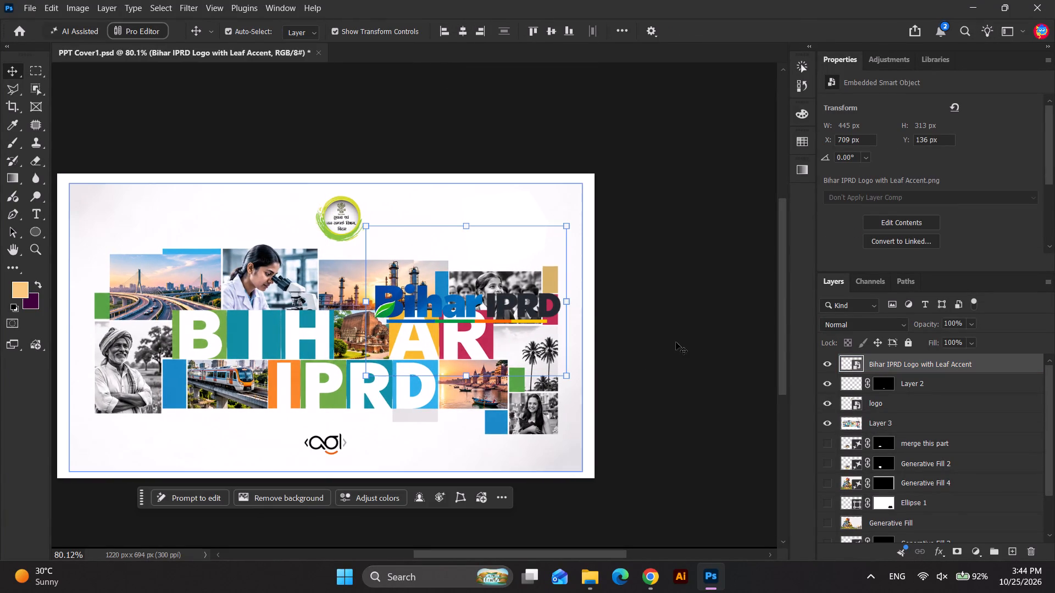
click(826, 365)
Select everything outside Layer 3's pixels, including the emblem cutout, and fill it using Generative Fill without a prompt.
click(525, 374)
scroll(520, 372, up, 2)
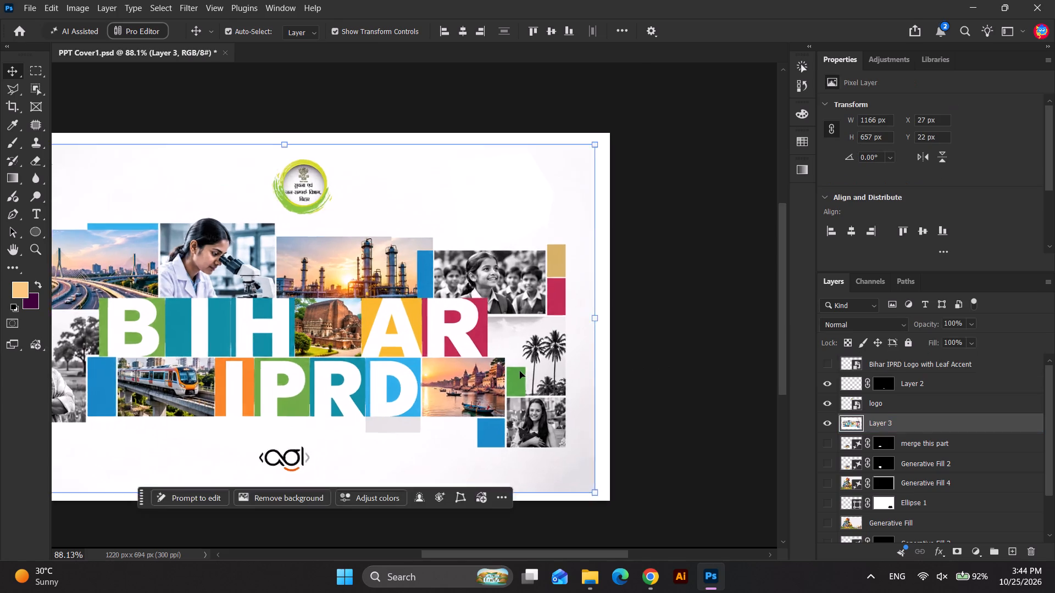
scroll(520, 371, up, 5)
scroll(520, 371, down, 8)
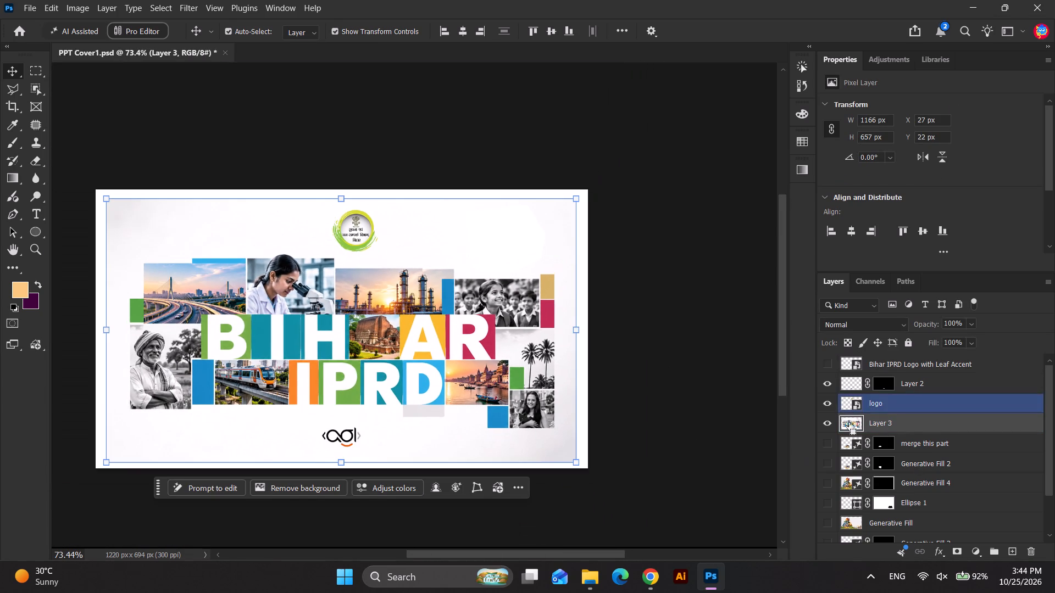
ctrl+click(849, 424)
key(ctrl+shift+i)
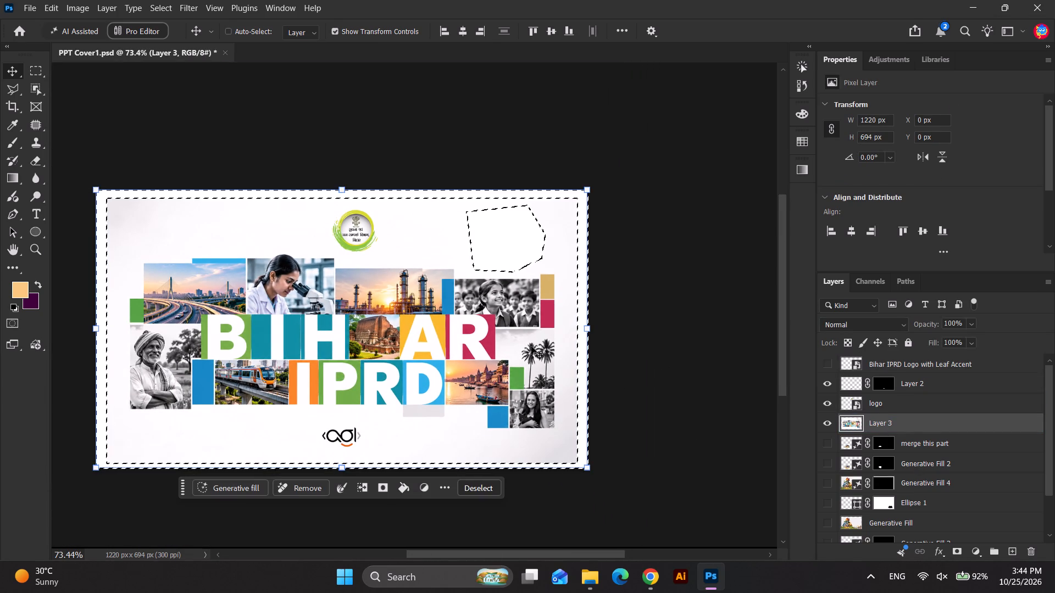
click(244, 493)
click(464, 514)
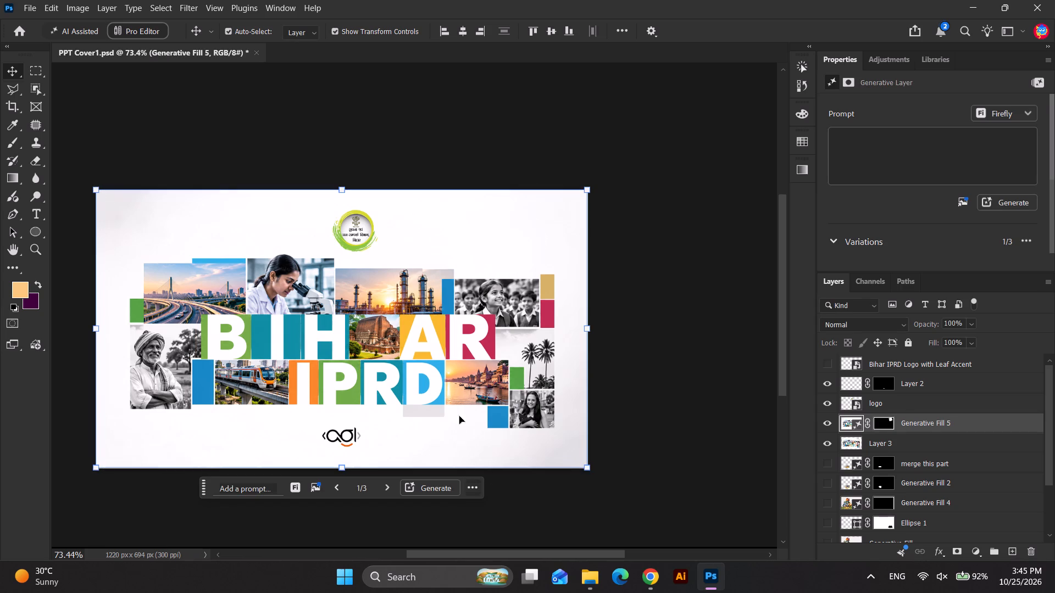
click(696, 271)
Draw a rectangle shape about 1182 × 658 px just inside the canvas edges, around the whole cover.
scroll(353, 247, up, 3)
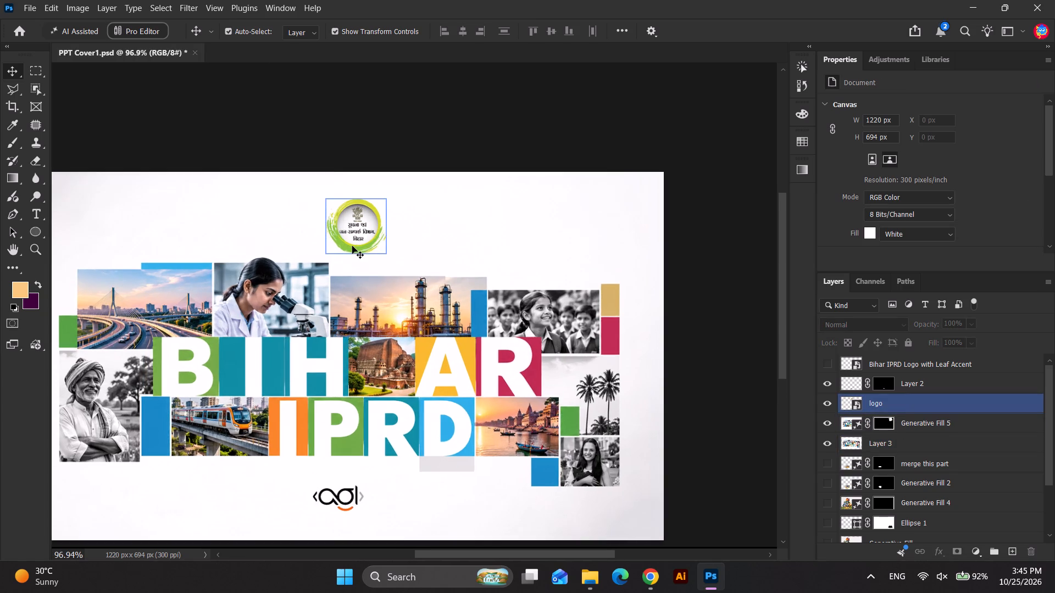
scroll(352, 246, down, 3)
right_click(34, 233)
click(75, 236)
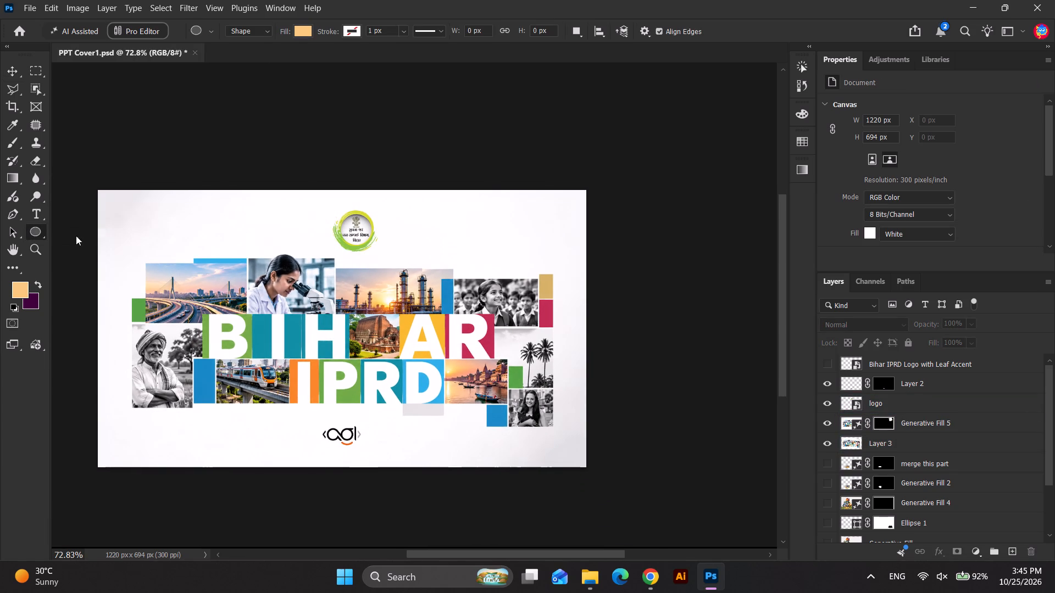
drag(105, 197, 489, 437)
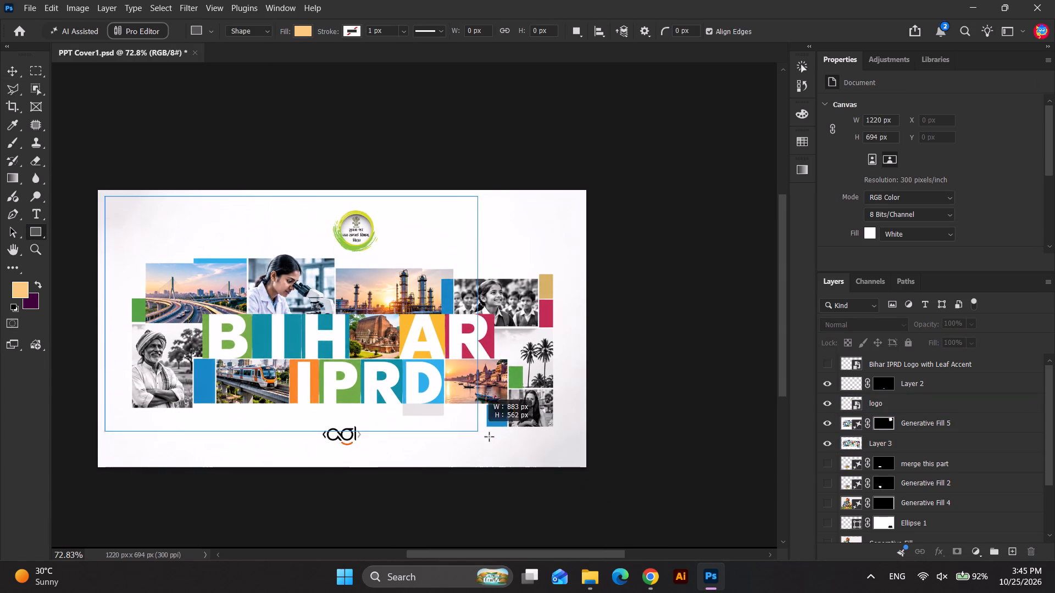
drag(489, 437, 579, 462)
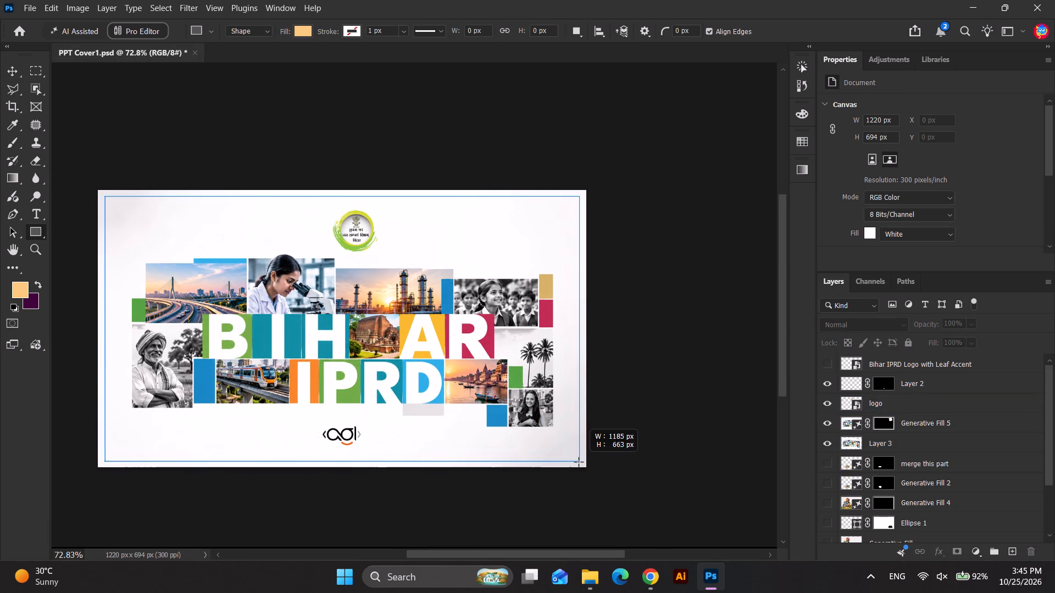
drag(579, 462, 578, 460)
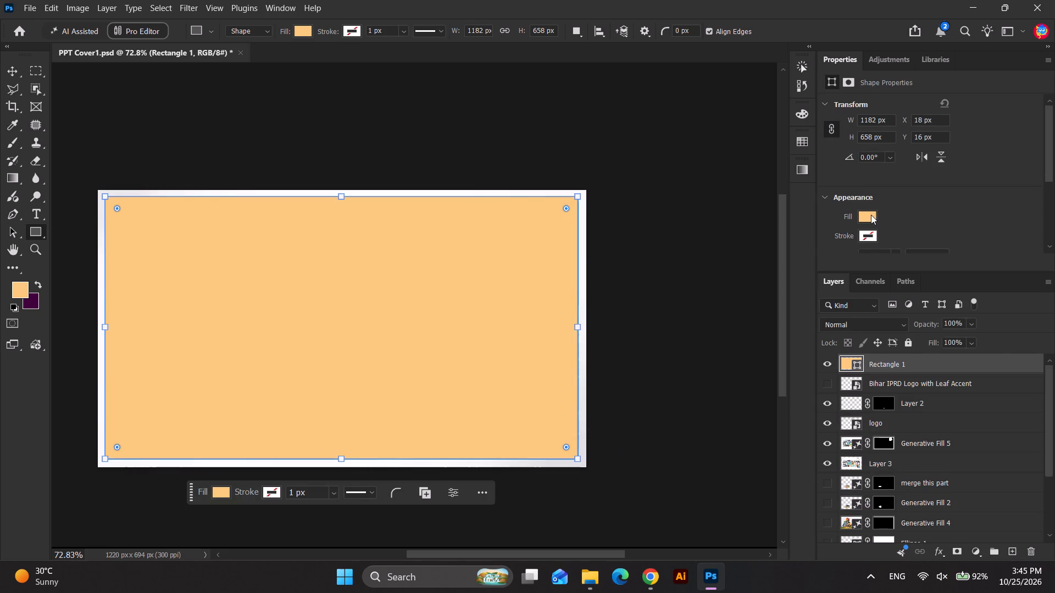
Set the border rectangle to no fill with a black stroke.
click(871, 215)
click(845, 237)
click(914, 179)
scroll(881, 220, down, 1)
click(867, 222)
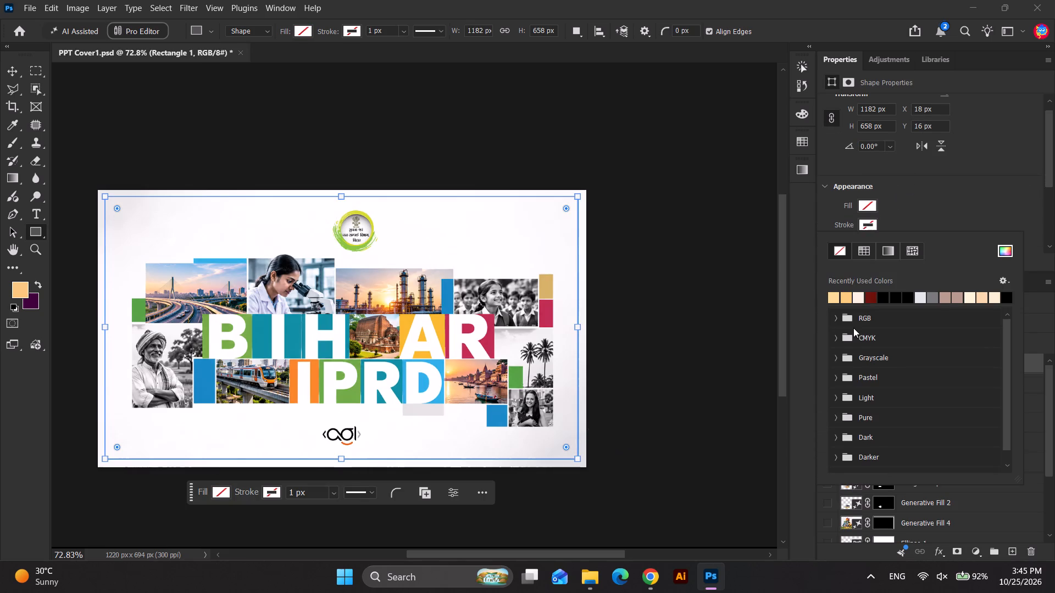
click(885, 297)
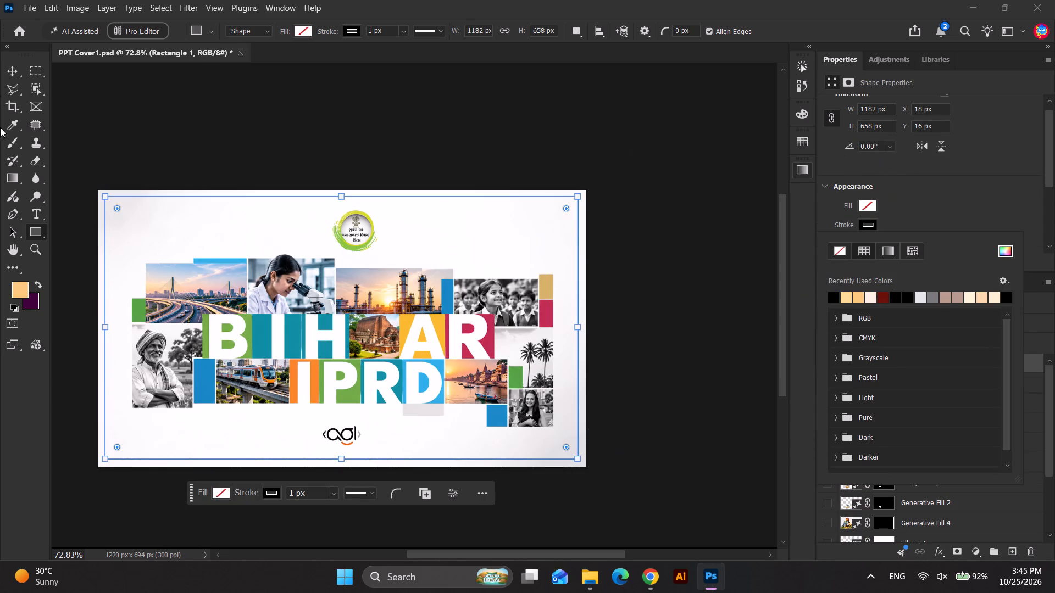
Centre the border rectangle on the canvas both horizontally and vertically.
click(12, 74)
click(327, 107)
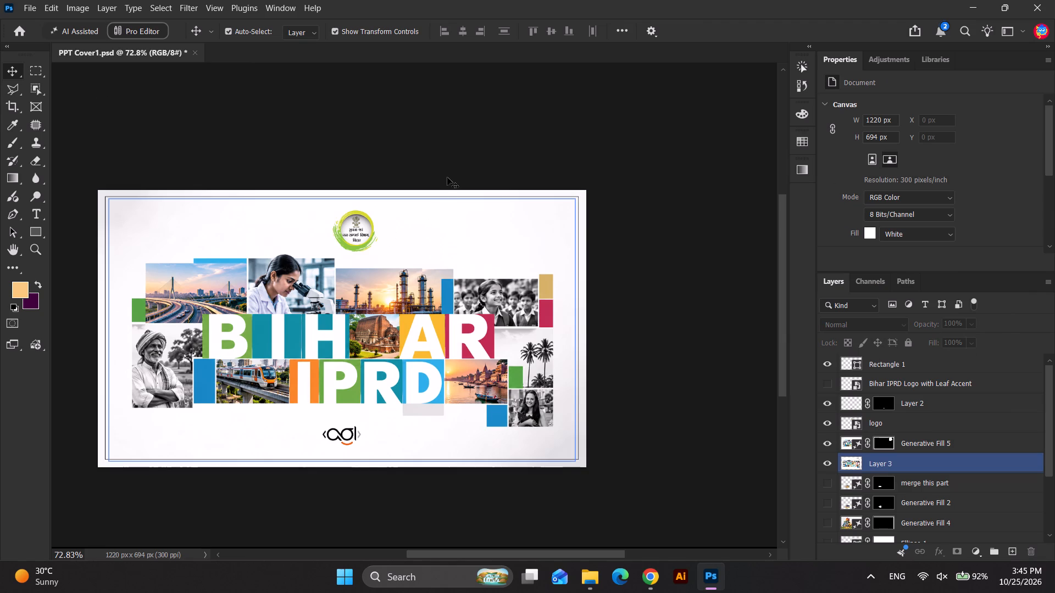
click(912, 368)
click(458, 34)
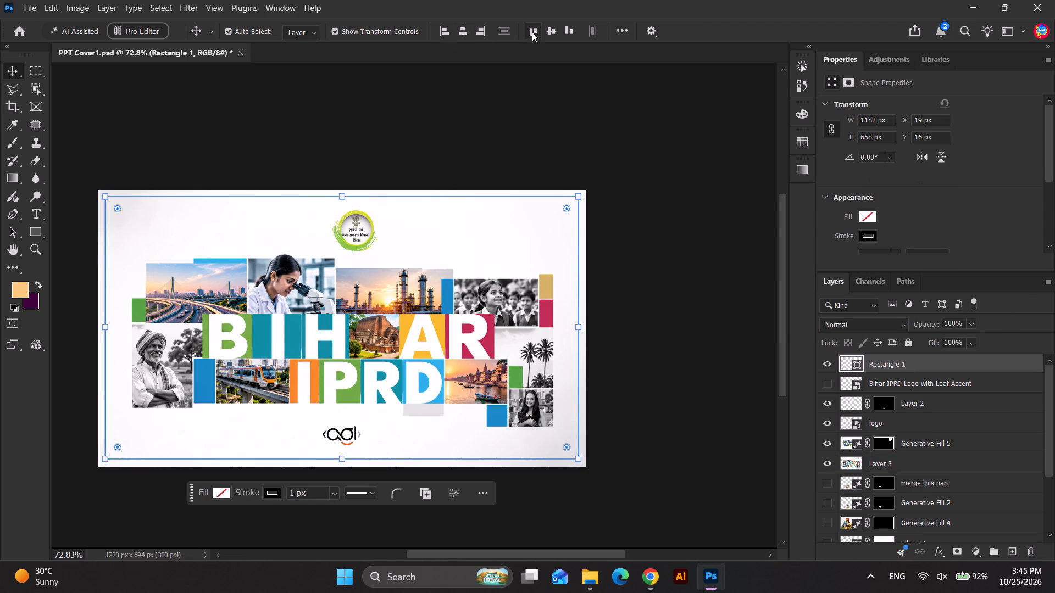
click(552, 31)
Round all corners of the border rectangle to a 20 px radius and deselect it.
scroll(950, 201, down, 3)
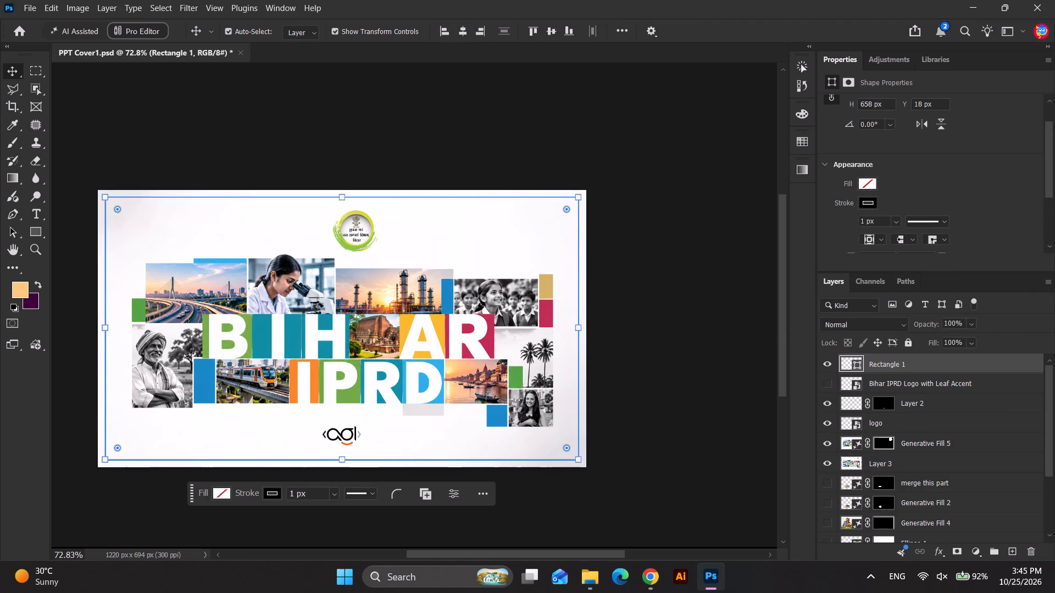
scroll(916, 177, down, 4)
drag(884, 213, 815, 226)
text(20)
key(Return)
click(719, 245)
Save the PPT Cover1 document.
scroll(719, 245, down, 5)
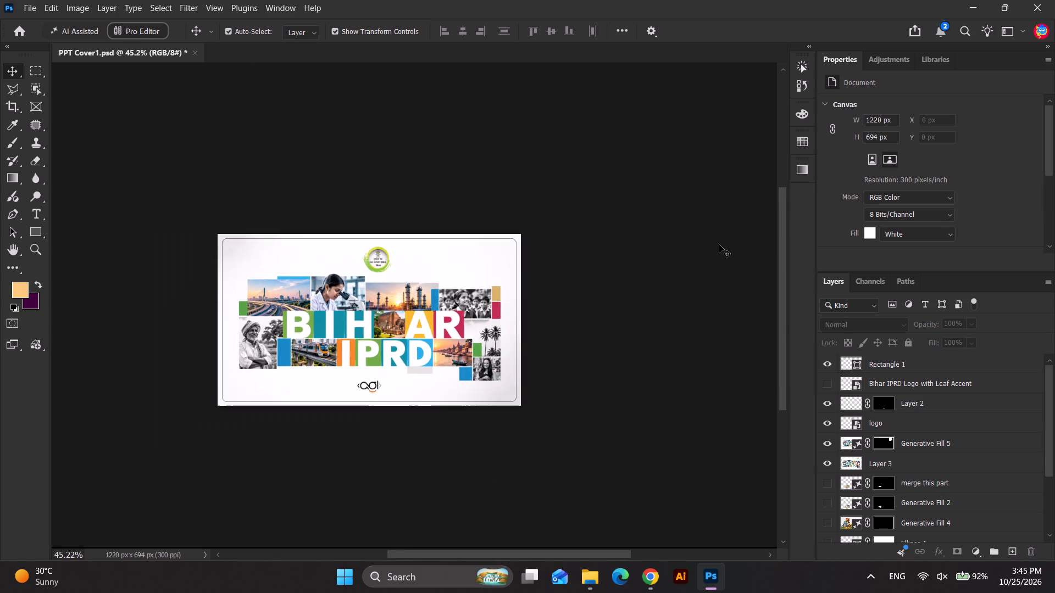
key(ctrl+s)
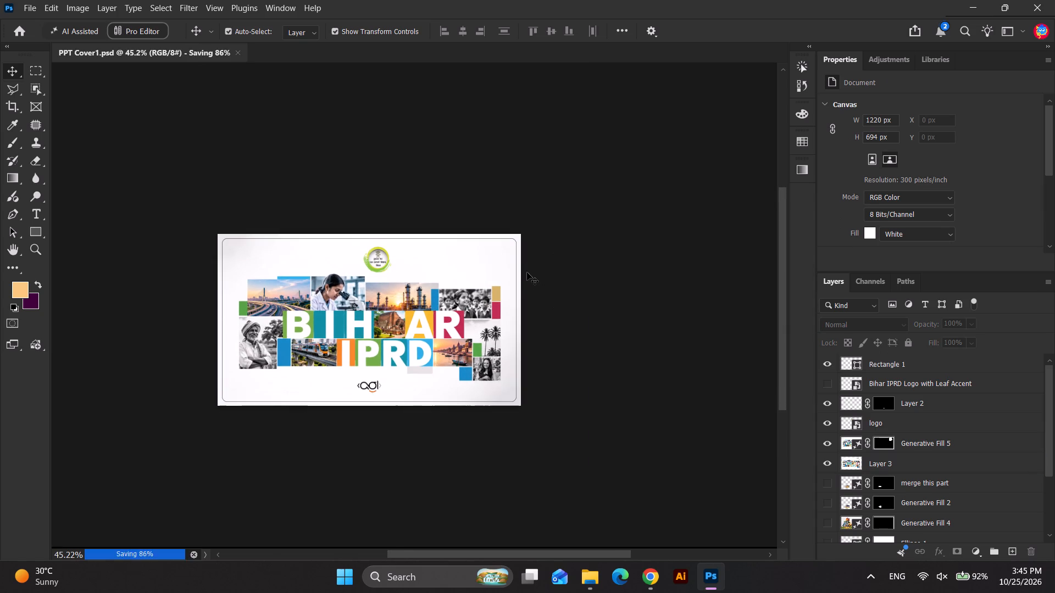
Change the border rectangle's stroke colour to dark grey 434343 and deselect it.
scroll(527, 272, up, 13)
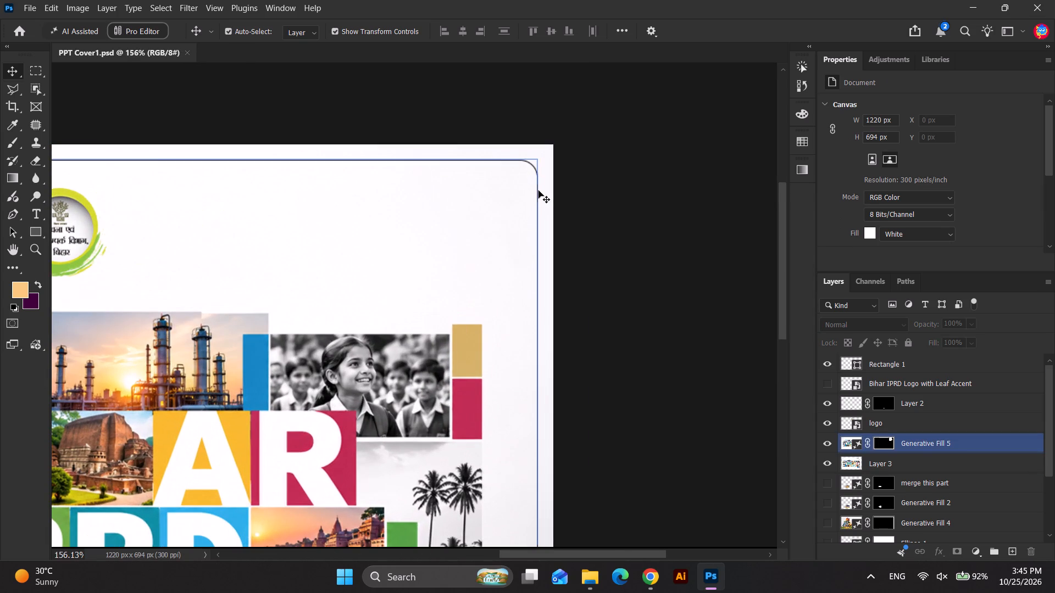
scroll(535, 166, up, 7)
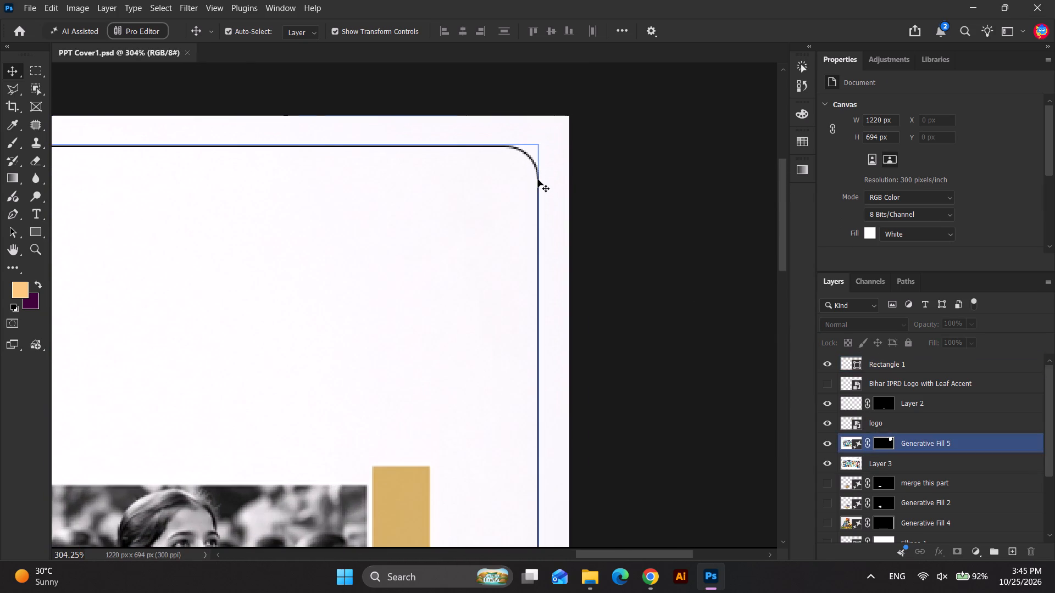
click(538, 180)
scroll(938, 190, down, 5)
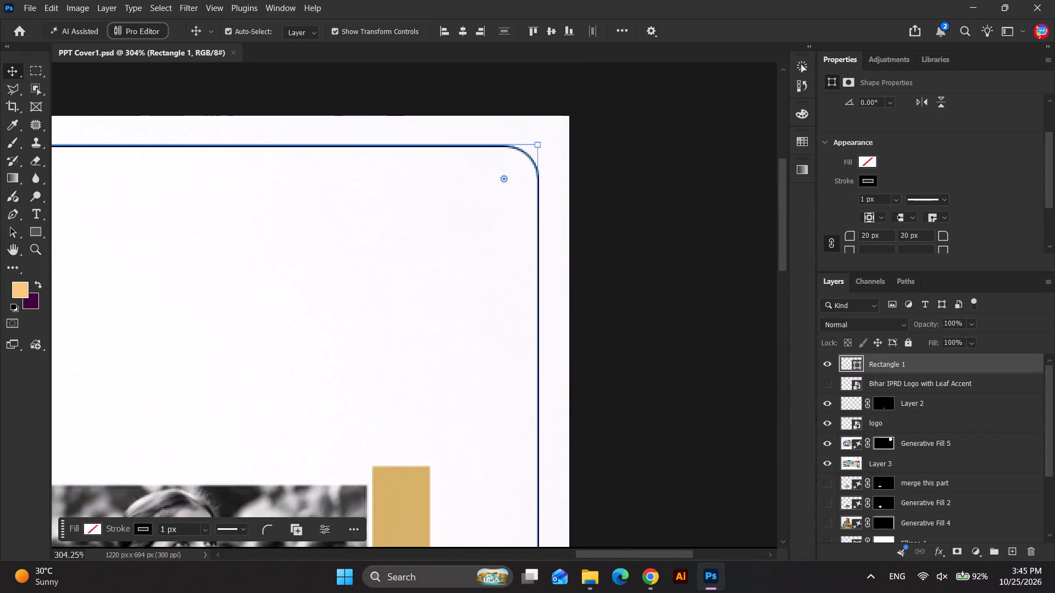
click(869, 178)
click(1004, 204)
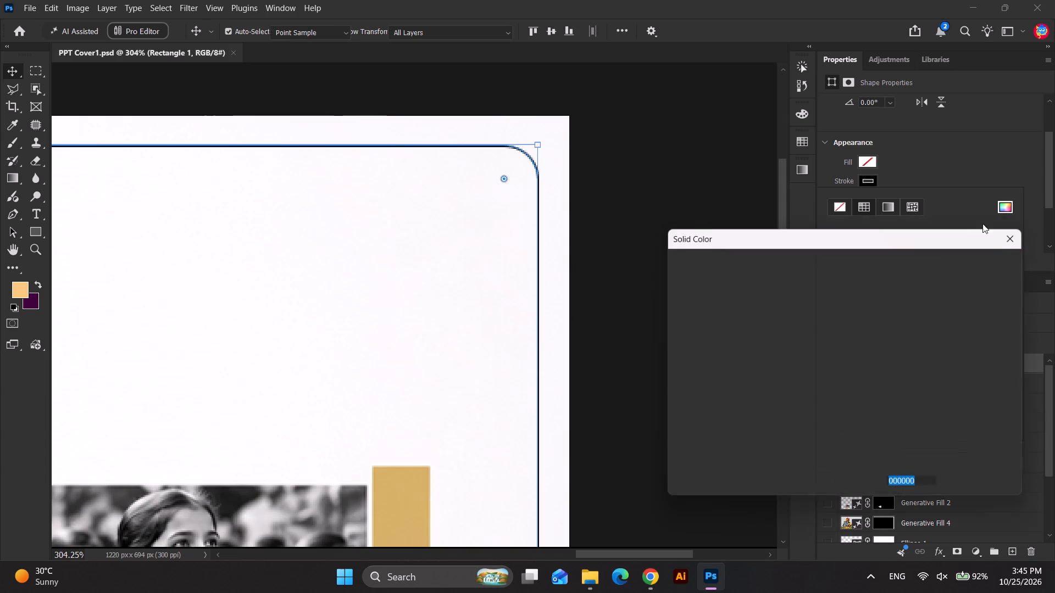
drag(679, 399, 662, 395)
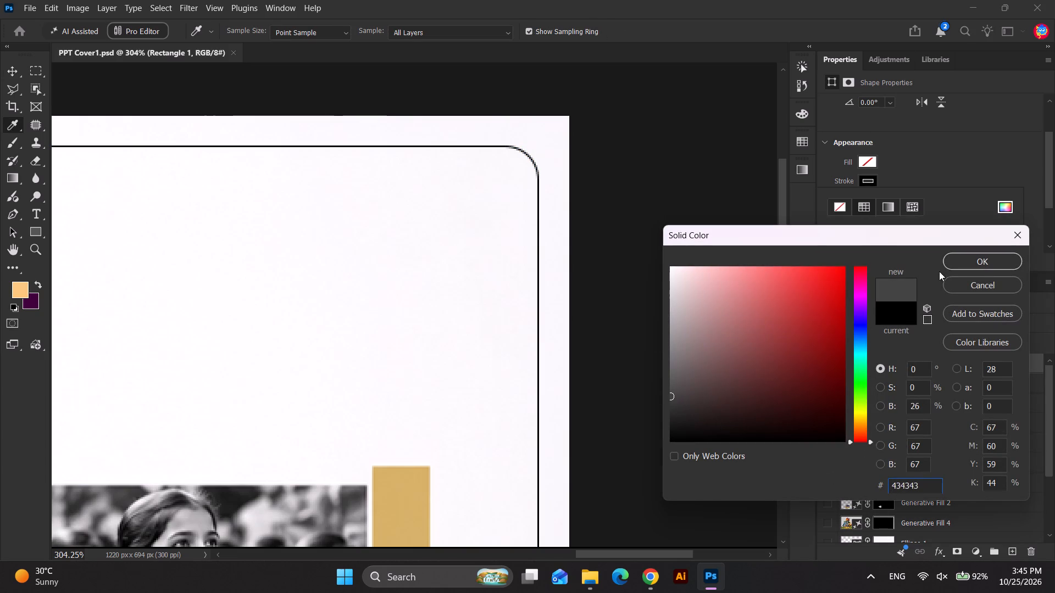
click(949, 265)
click(652, 293)
Save the PPT Cover1 document with the recoloured border.
scroll(652, 293, down, 20)
scroll(652, 293, down, 1)
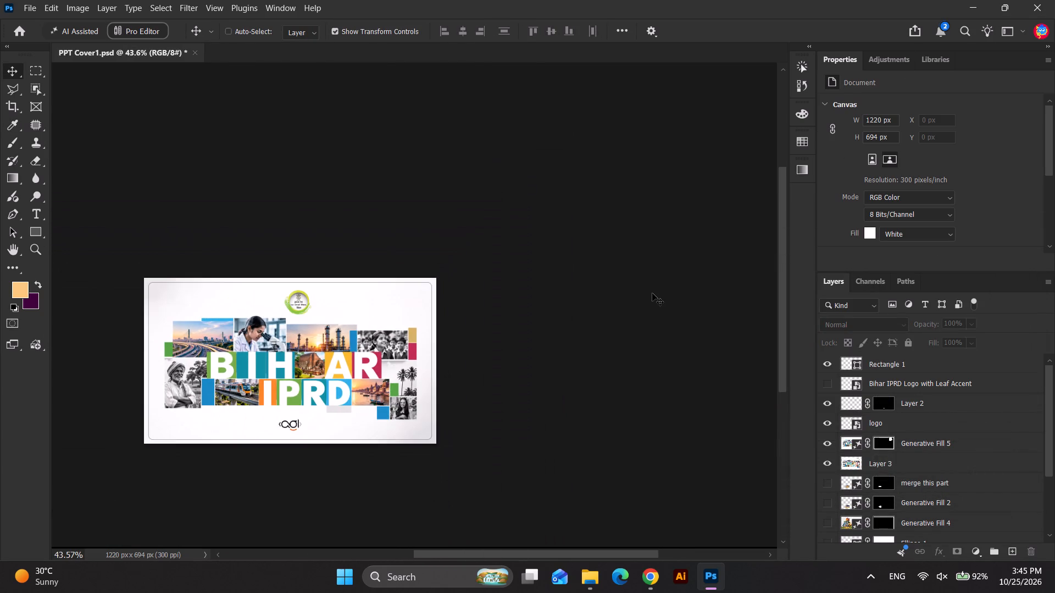
key(ctrl+s)
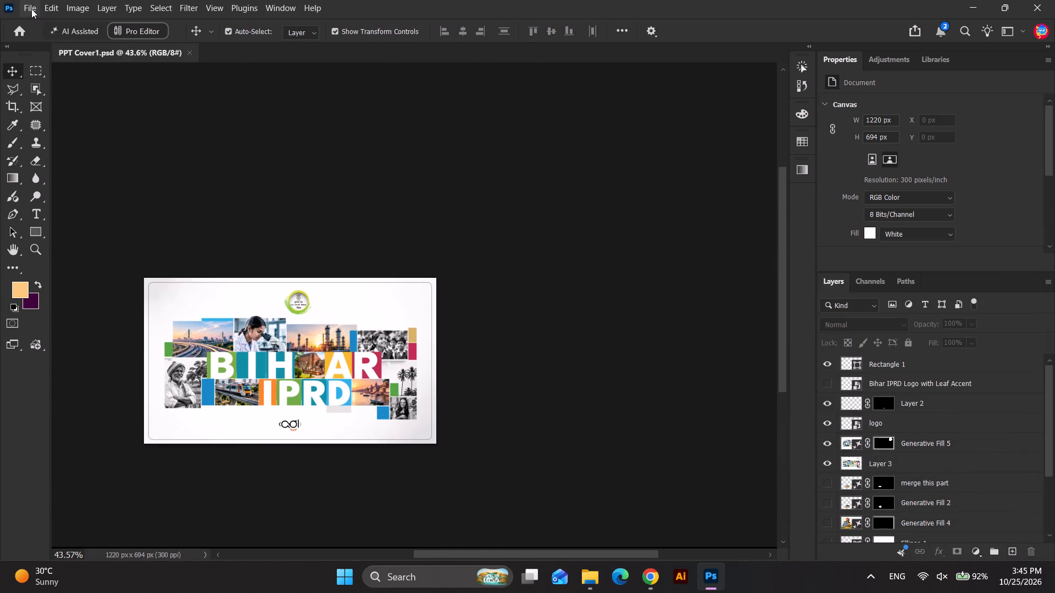
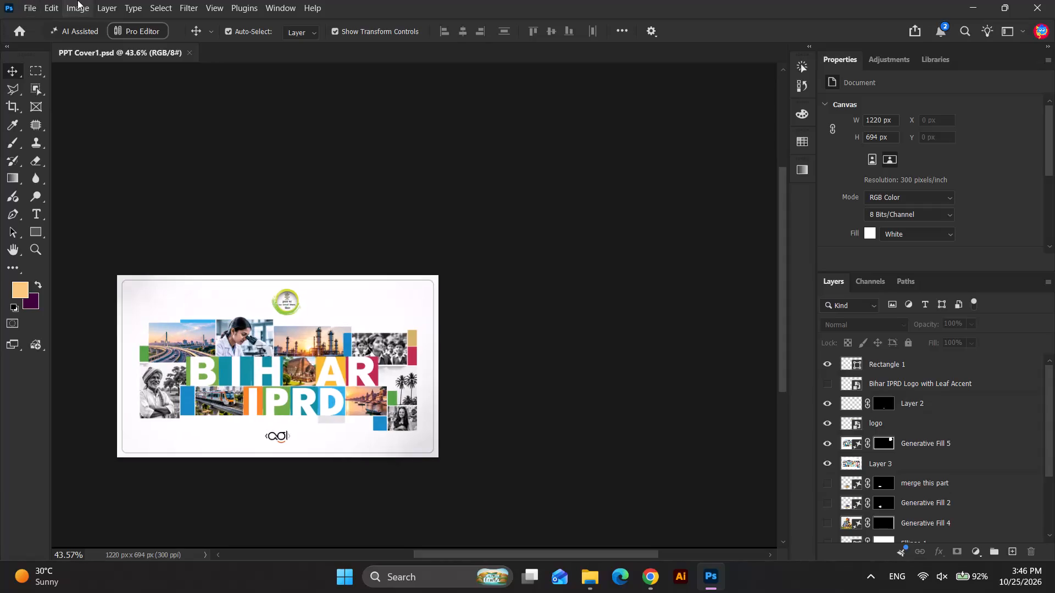
Save a copy of PPT Cover1 in PNG format in the 25.10.26 folder, using the large file size option.
click(517, 254)
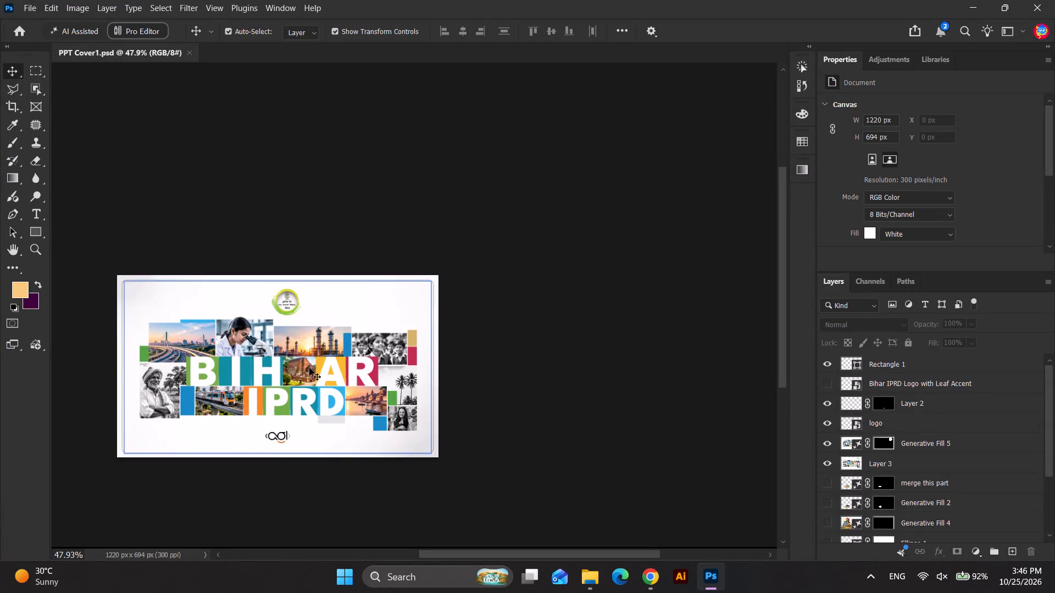
scroll(309, 368, up, 2)
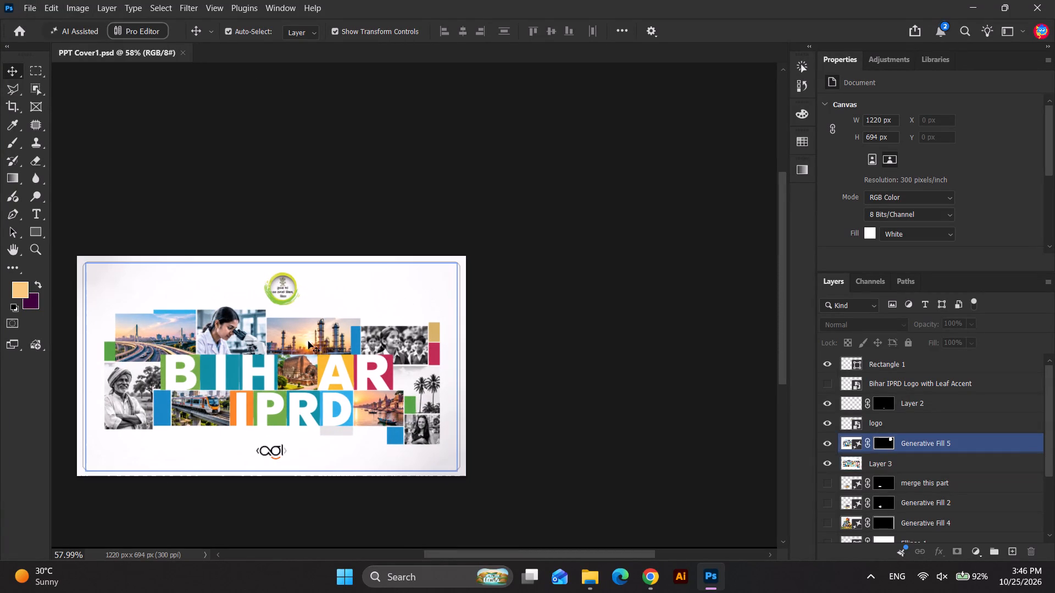
scroll(297, 353, up, 1)
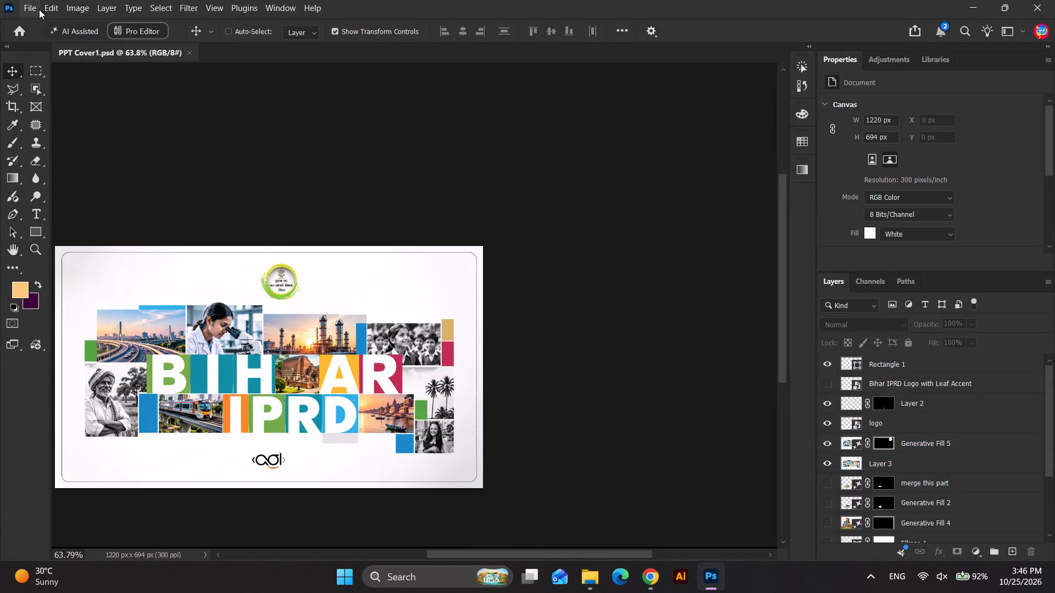
key(ctrl+s)
click(27, 7)
click(91, 182)
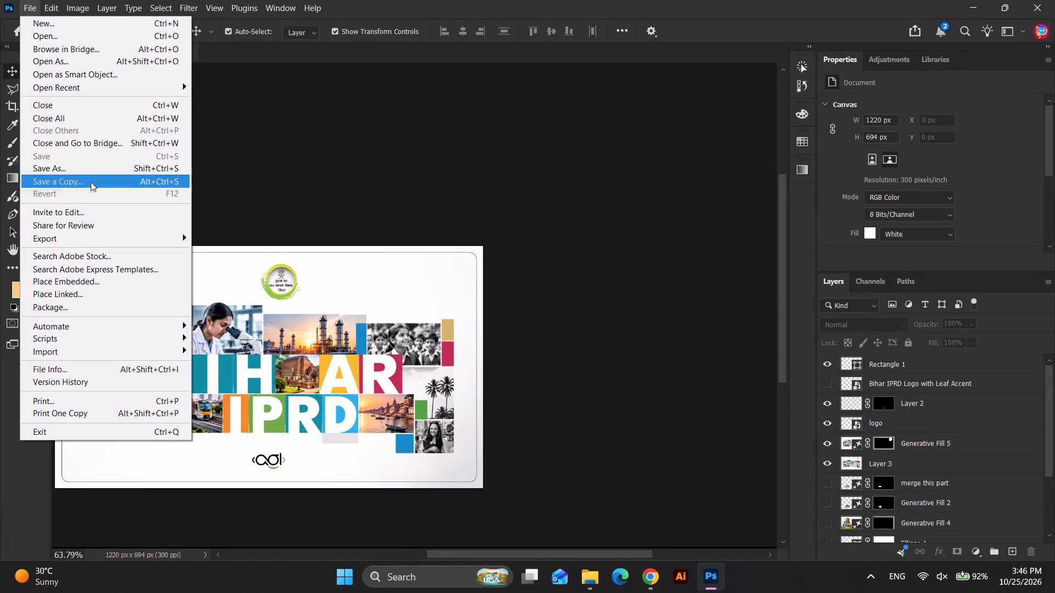
click(153, 403)
click(158, 413)
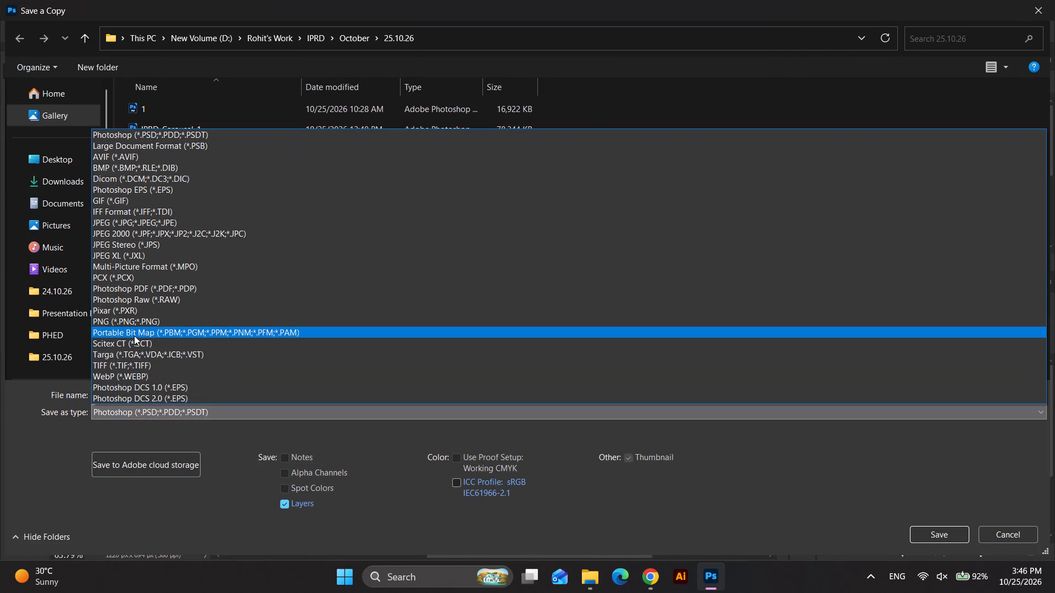
drag(132, 326, 140, 326)
click(934, 532)
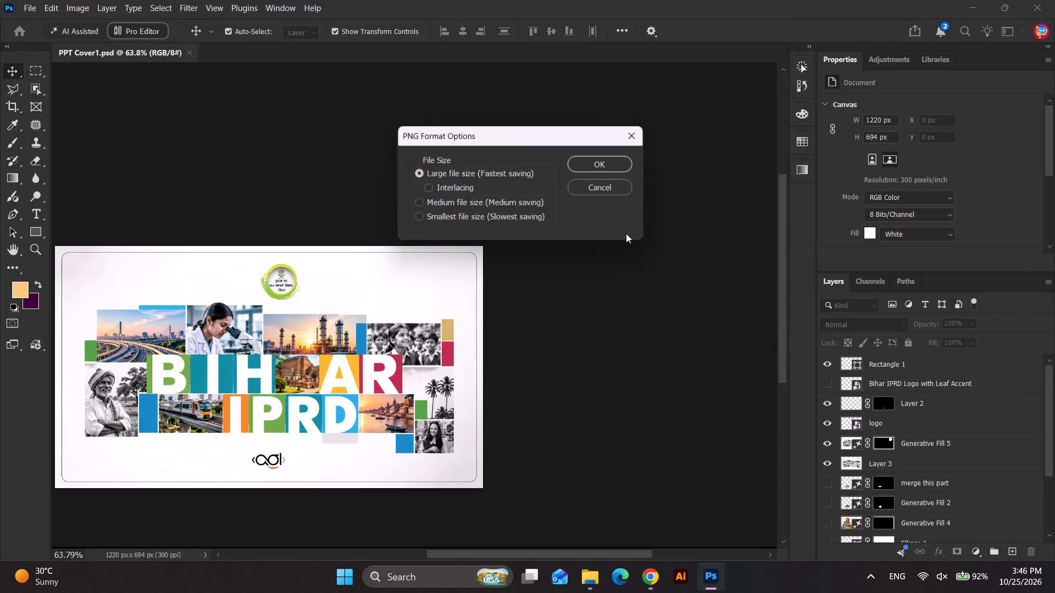
click(614, 166)
click(640, 342)
Switch to Chrome and review the collage covers generated in the Image Design ChatGPT chat.
click(652, 585)
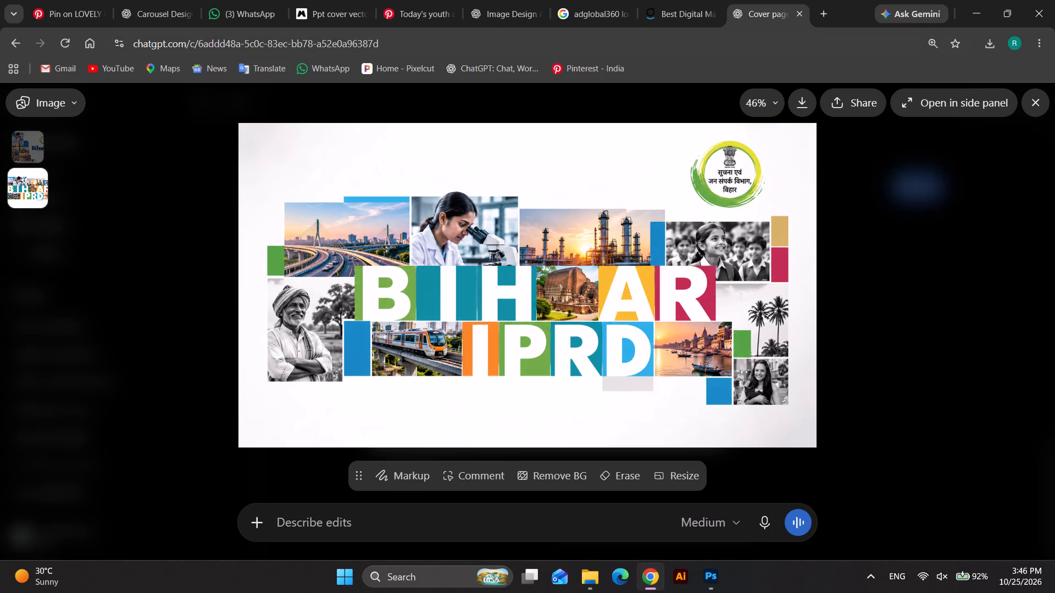
click(519, 0)
click(736, 2)
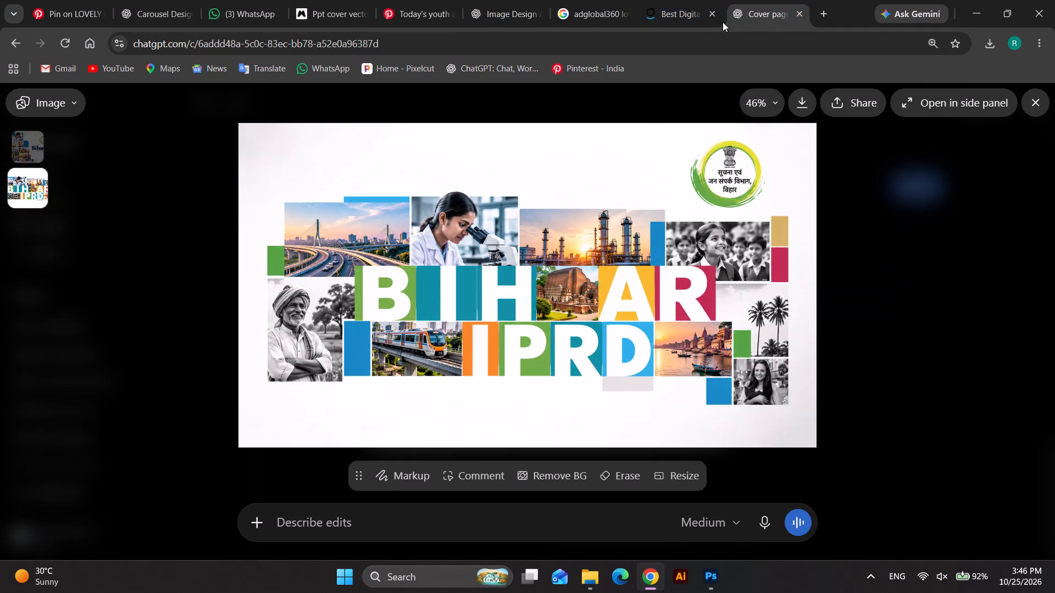
click(688, 0)
click(609, 0)
click(534, 0)
scroll(536, 265, down, 8)
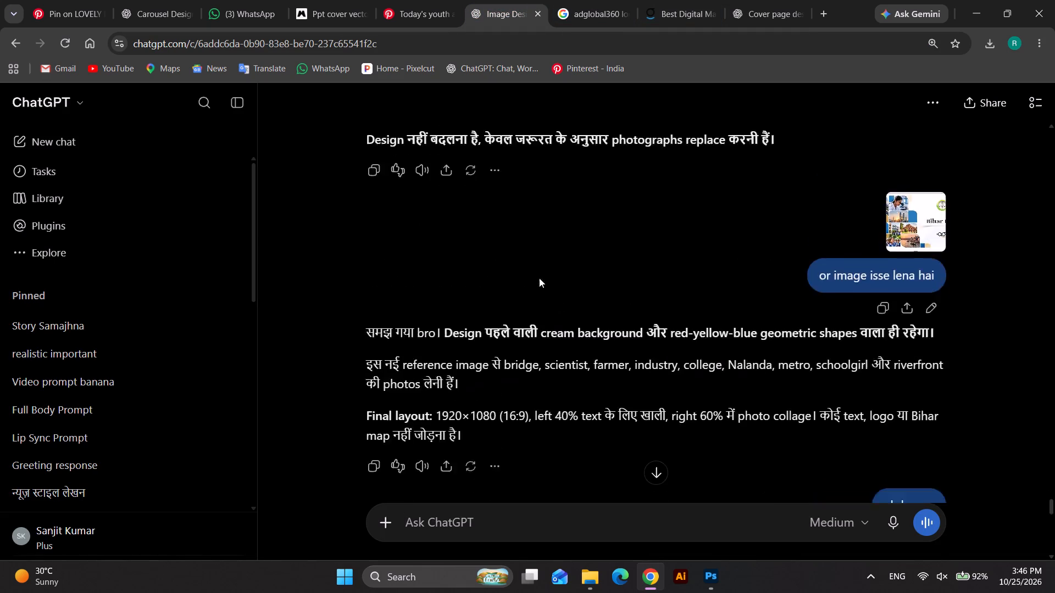
scroll(539, 278, down, 18)
scroll(549, 351, down, 7)
scroll(550, 354, up, 2)
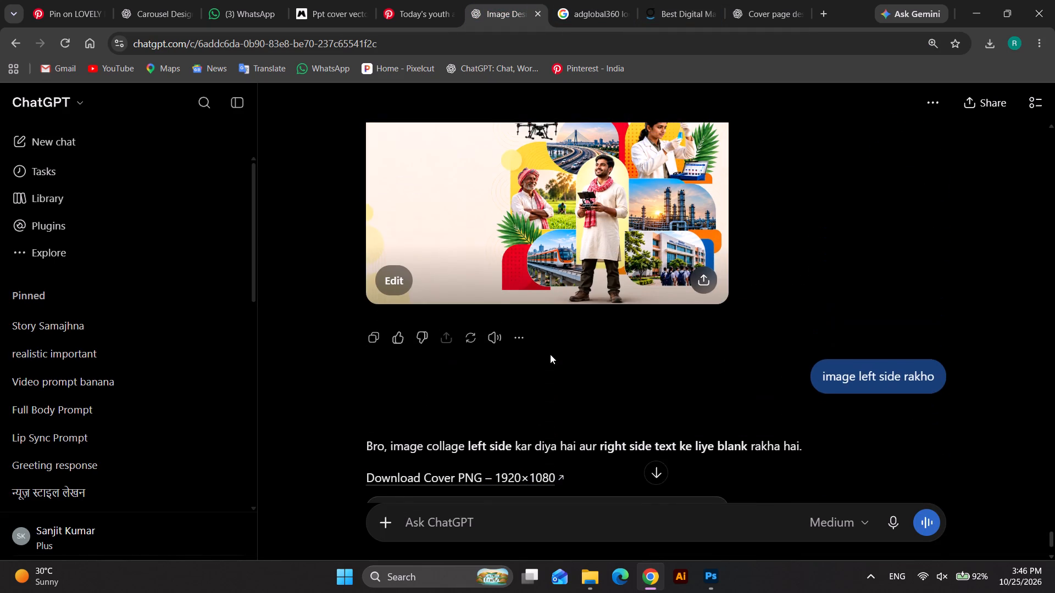
scroll(550, 354, up, 1)
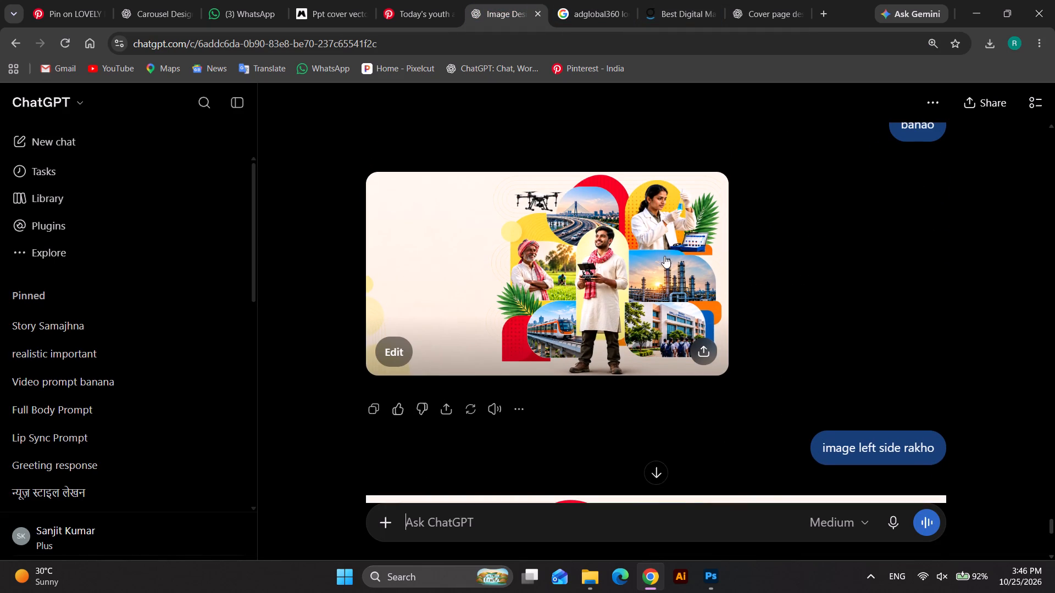
scroll(634, 265, down, 8)
scroll(613, 274, up, 2)
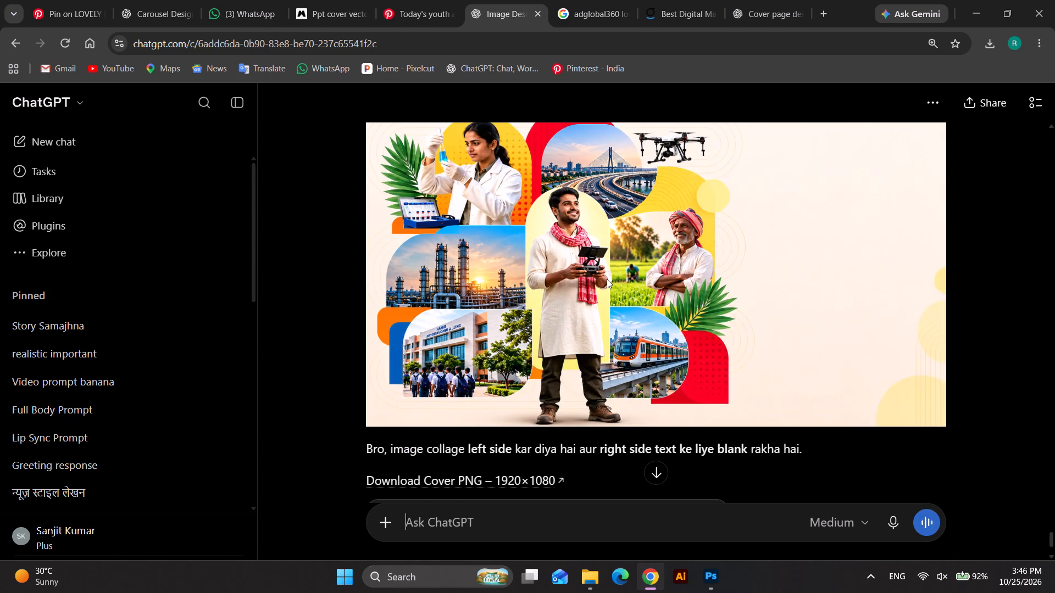
scroll(606, 279, up, 2)
scroll(571, 339, down, 1)
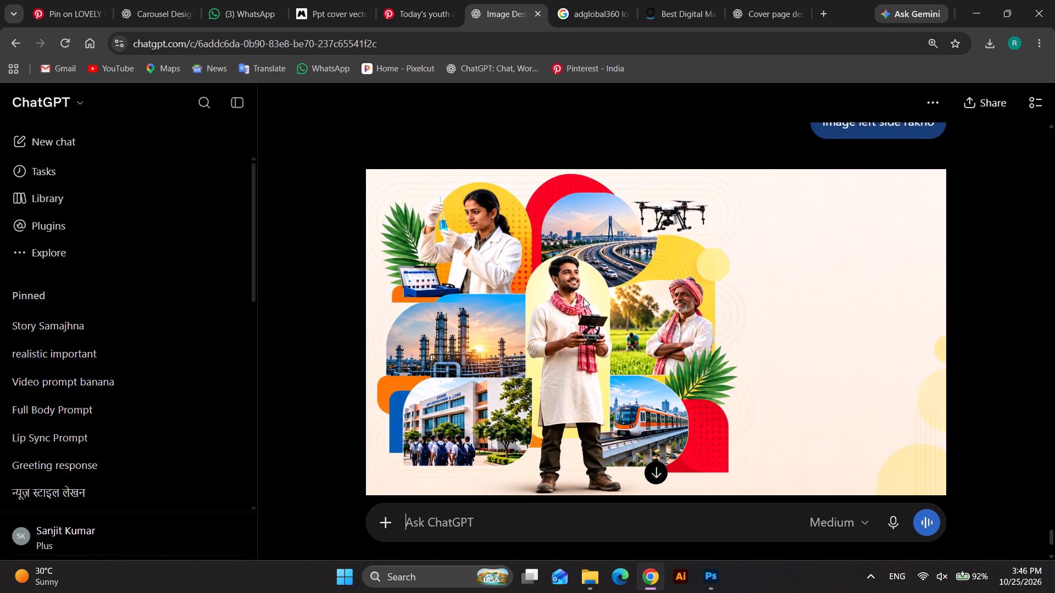
Copy the generated cover image with the blank left side and the photo collage on the right.
click(449, 428)
scroll(481, 370, up, 7)
click(530, 392)
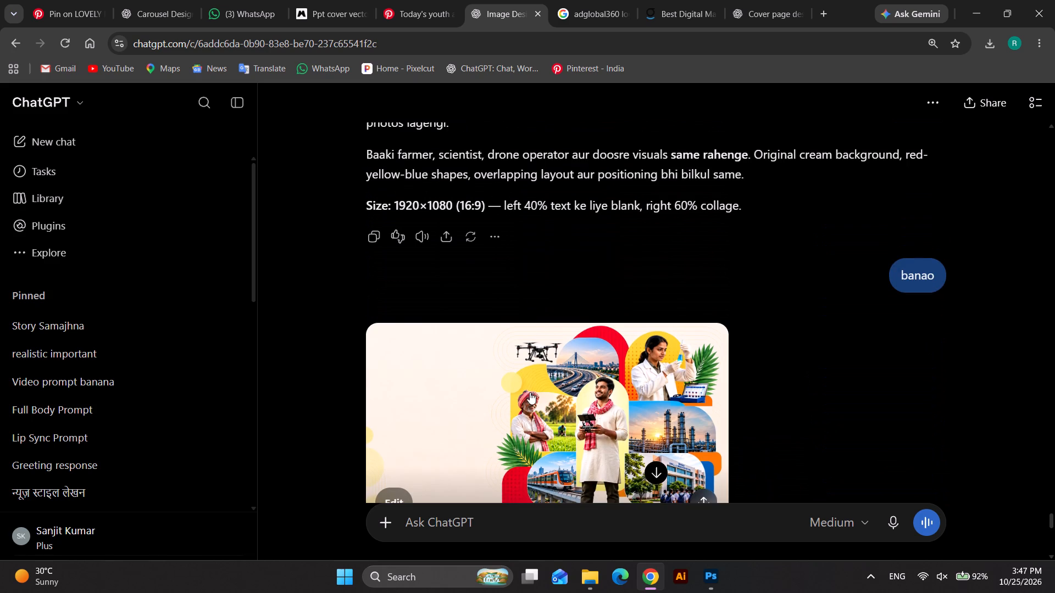
right_click(530, 279)
click(562, 335)
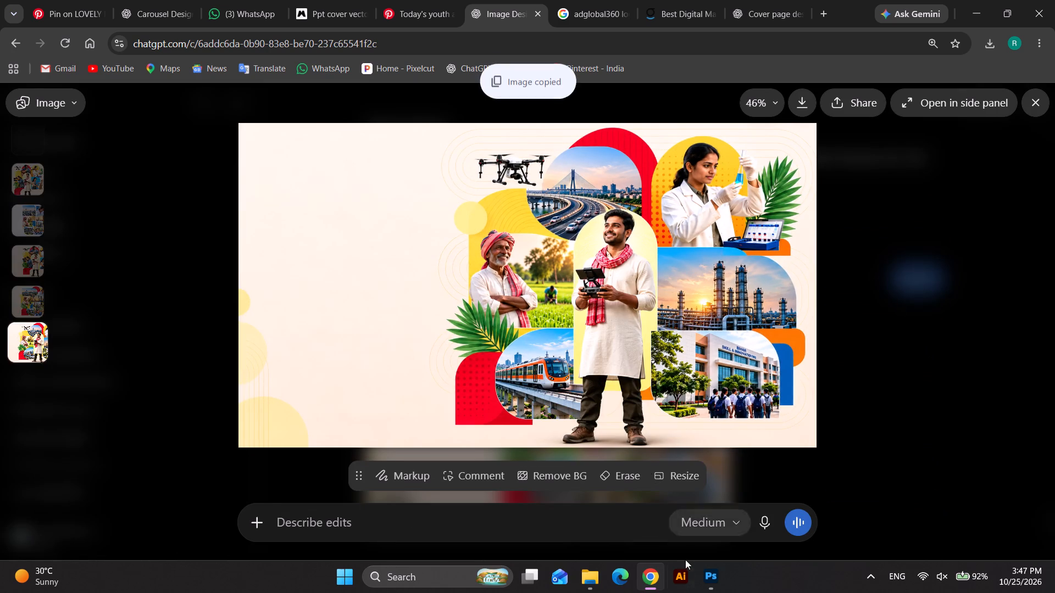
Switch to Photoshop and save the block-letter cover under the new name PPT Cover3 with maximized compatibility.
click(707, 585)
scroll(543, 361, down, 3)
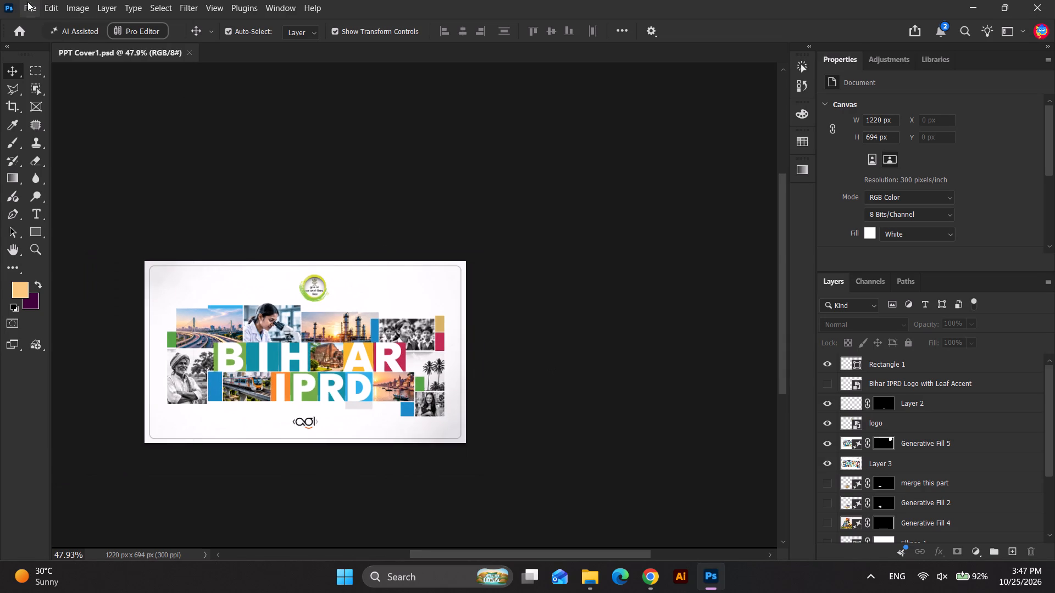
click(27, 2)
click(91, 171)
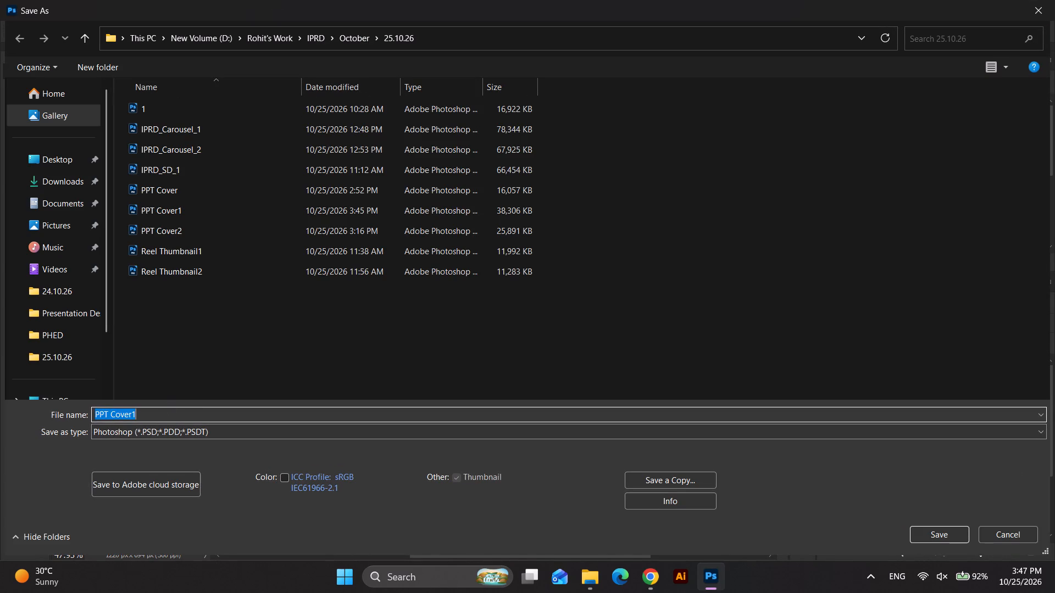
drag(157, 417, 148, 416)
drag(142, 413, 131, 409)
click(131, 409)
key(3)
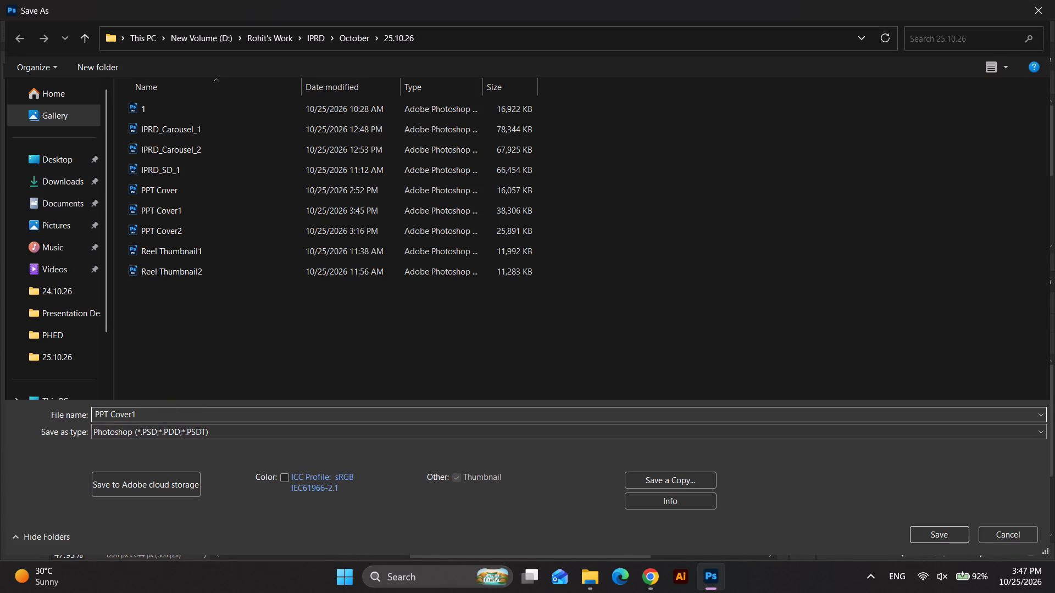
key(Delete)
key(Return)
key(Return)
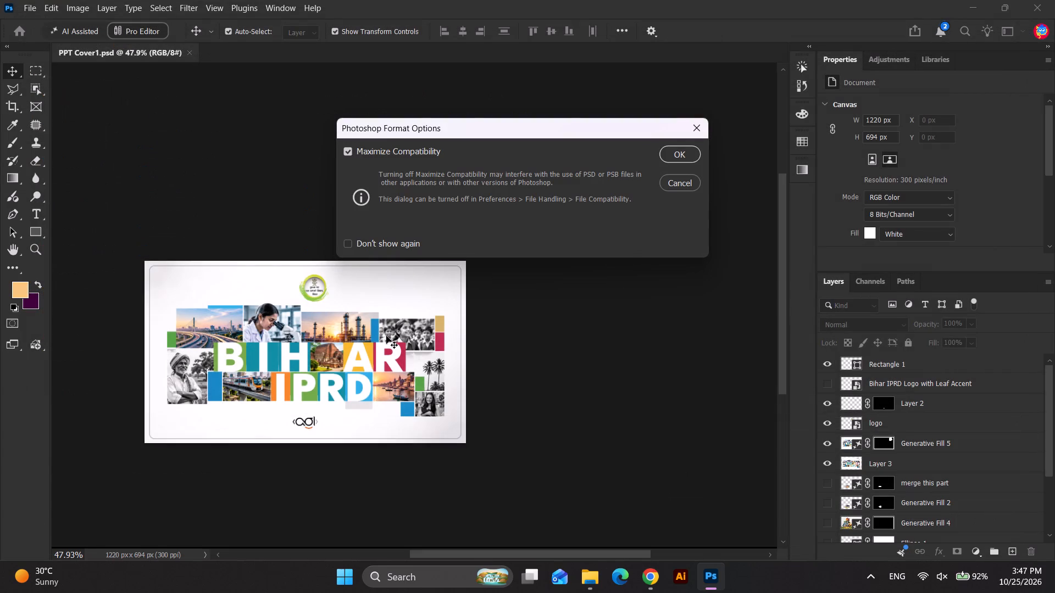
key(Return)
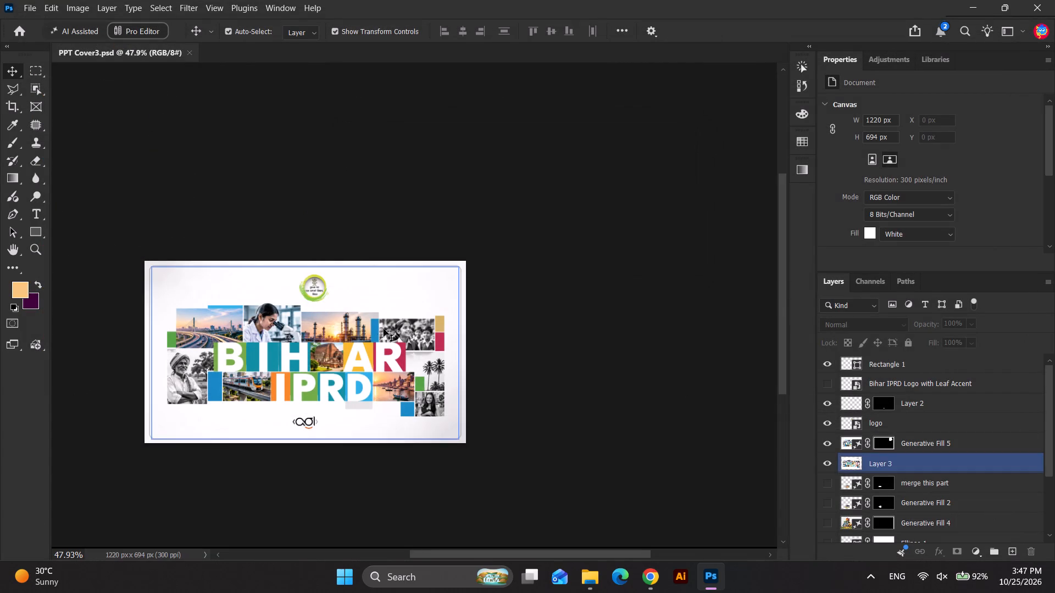
Close the block-letter document and open the PPT Cover2 Photoshop file from the 25.10.26 folder.
scroll(365, 326, up, 5)
scroll(365, 217, down, 4)
click(261, 356)
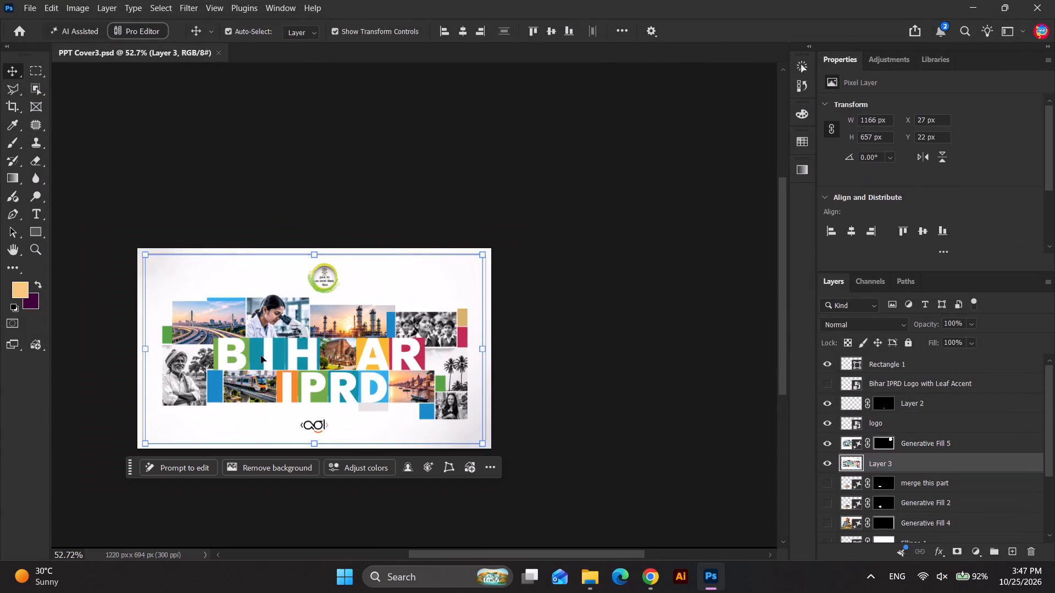
click(221, 49)
click(582, 584)
click(538, 454)
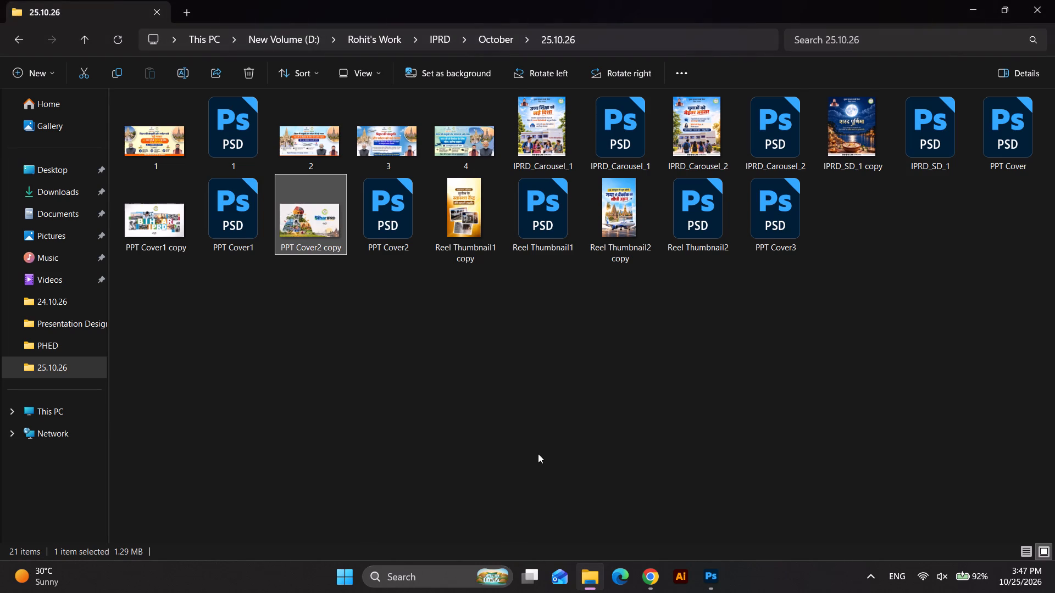
double_click(385, 232)
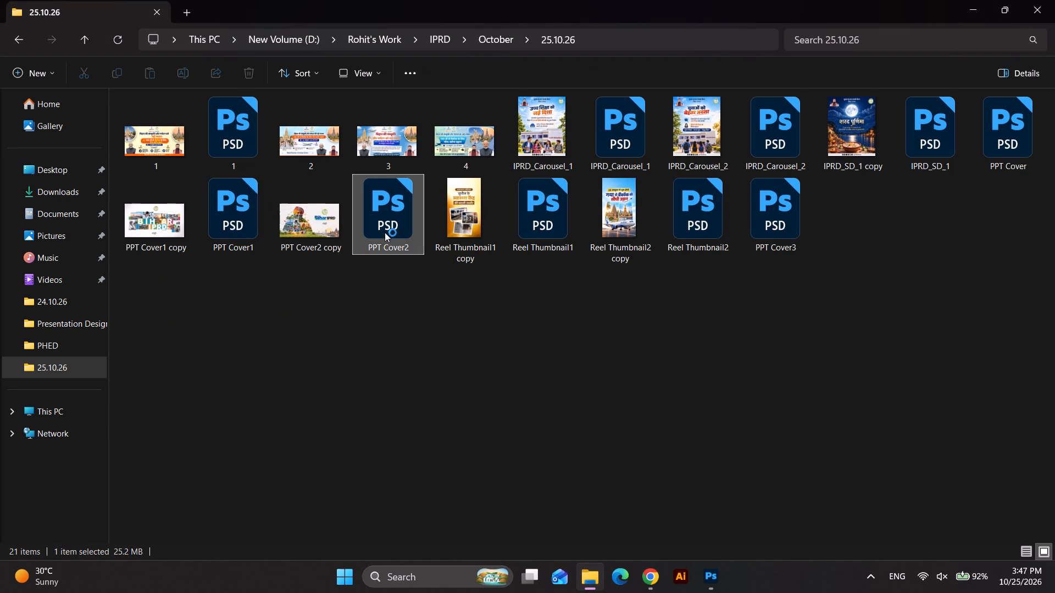
Save the PPT Cover2 document as PPT Cover3, replacing the existing file, with maximized compatibility.
scroll(452, 250, down, 4)
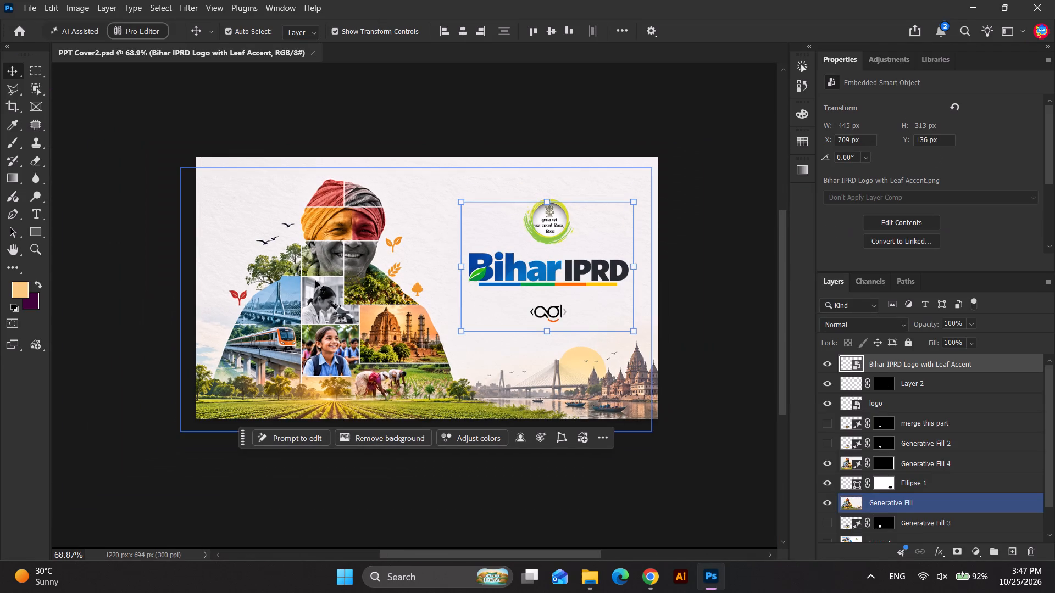
click(31, 2)
click(59, 166)
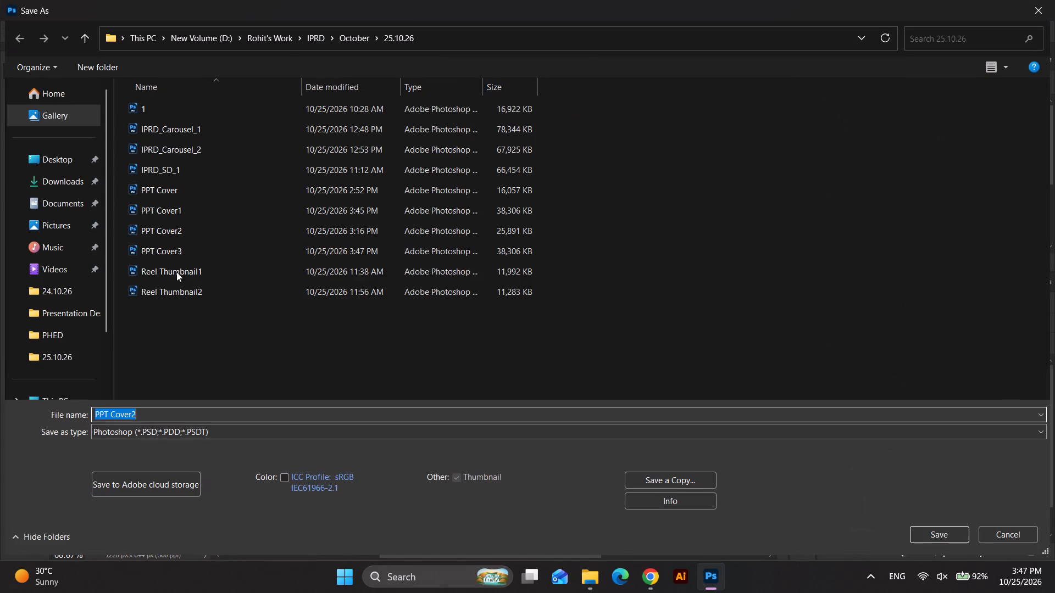
click(161, 249)
click(915, 524)
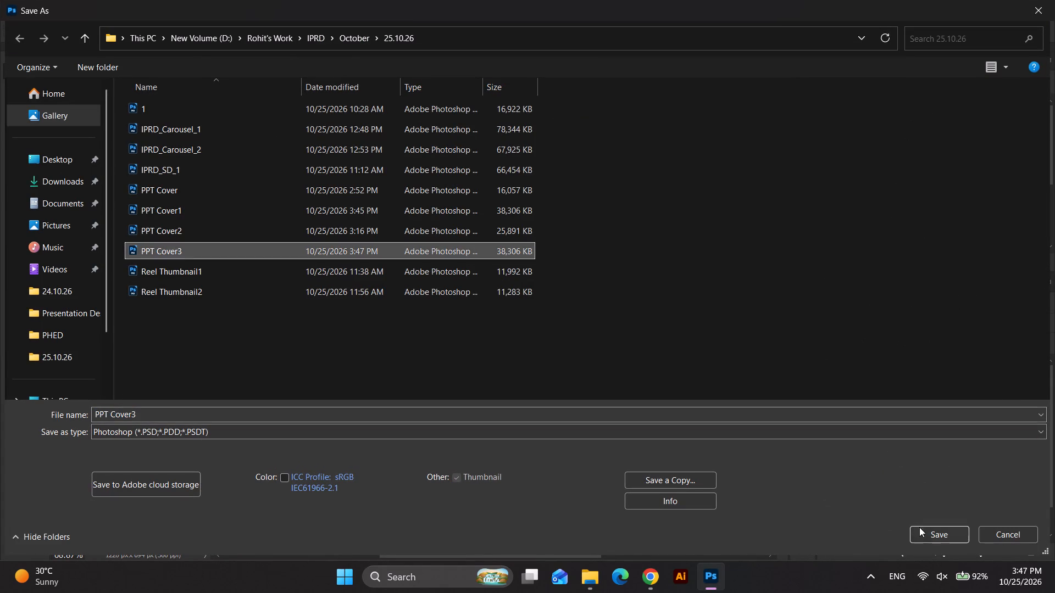
click(919, 527)
click(576, 284)
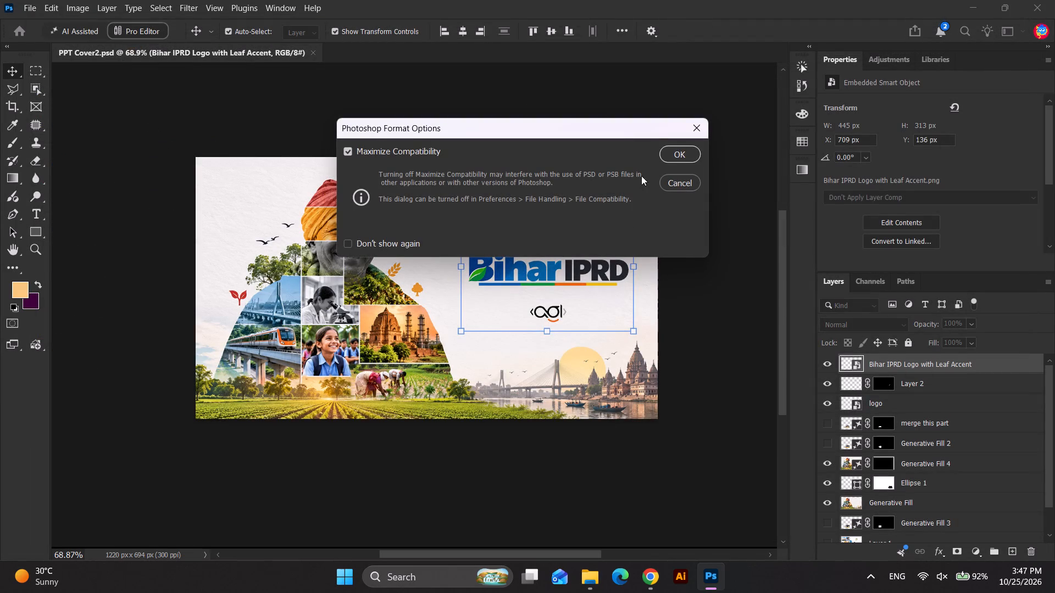
click(667, 158)
Delete the Generative Fill and Generative Fill 4 artwork layers and the Ellipse 1 sun shape.
scroll(521, 293, up, 2)
click(324, 305)
key(Delete)
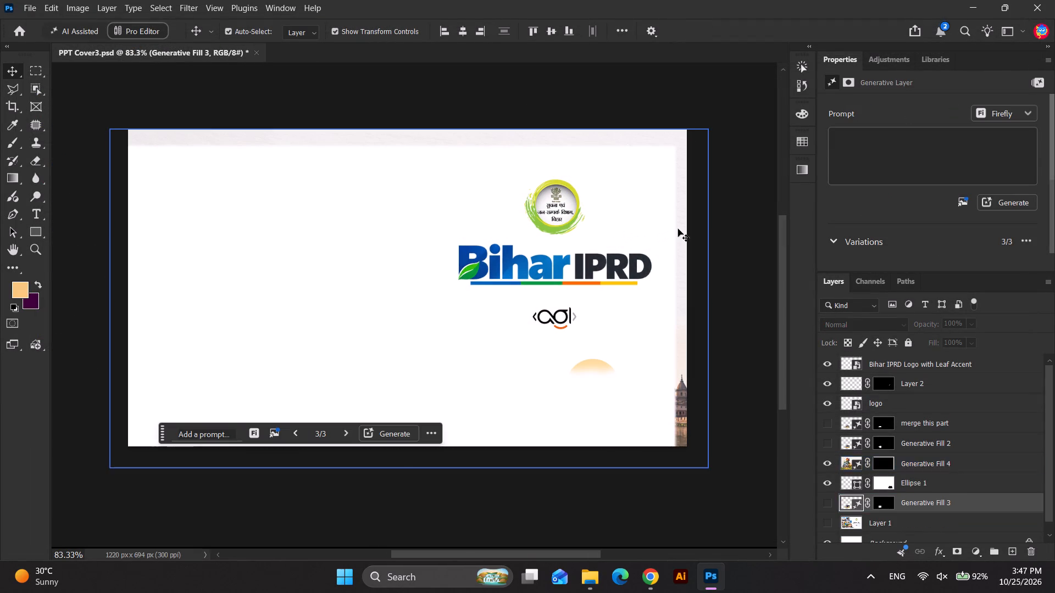
click(678, 229)
key(Delete)
drag(713, 357, 539, 422)
key(Delete)
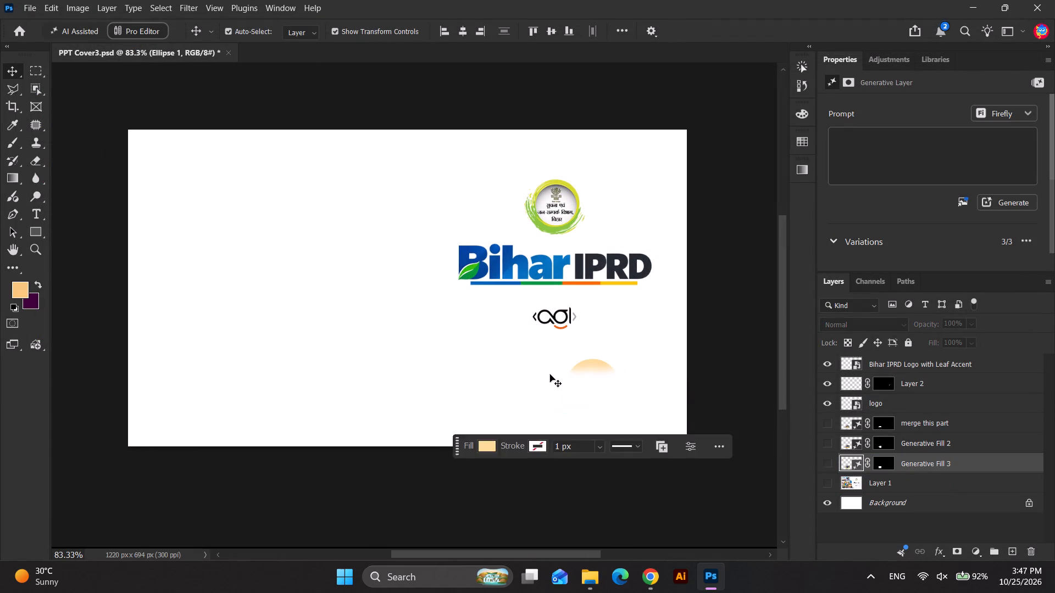
Move the emblem, Bihar IPRD logo and agency logo together to the left half of the canvas and deselect them.
drag(523, 114, 605, 349)
drag(582, 272, 317, 272)
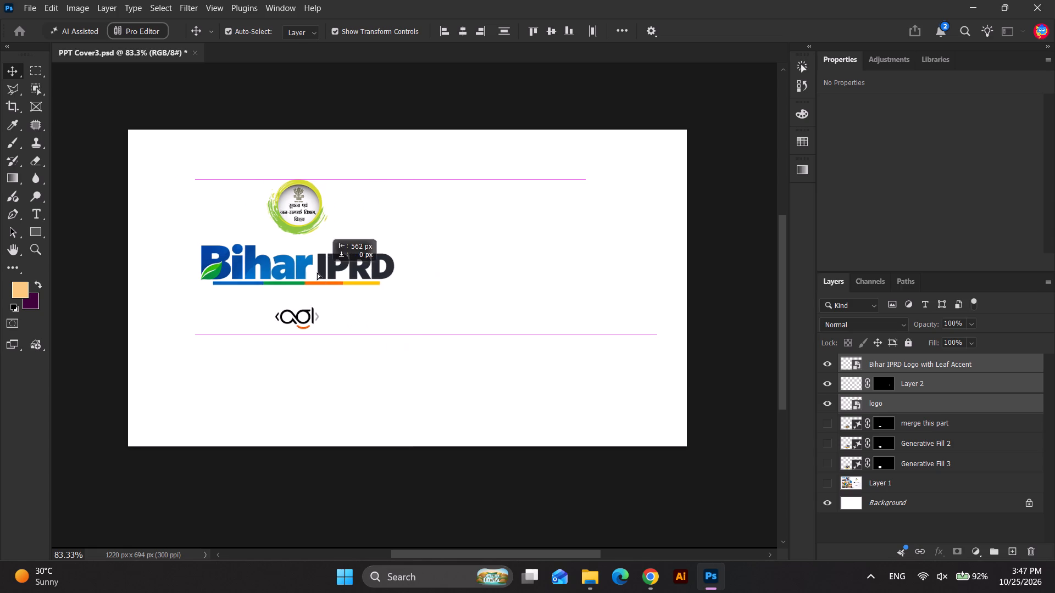
drag(317, 272, 281, 293)
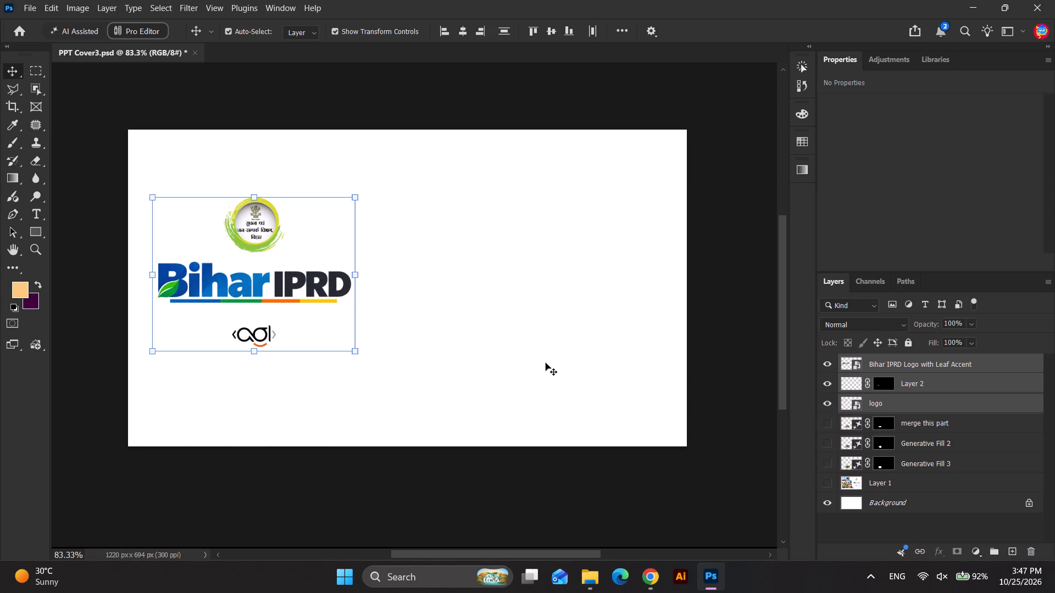
click(546, 363)
Delete the hidden layers from merge this part down to Layer 1, keeping the logos and Background.
click(880, 485)
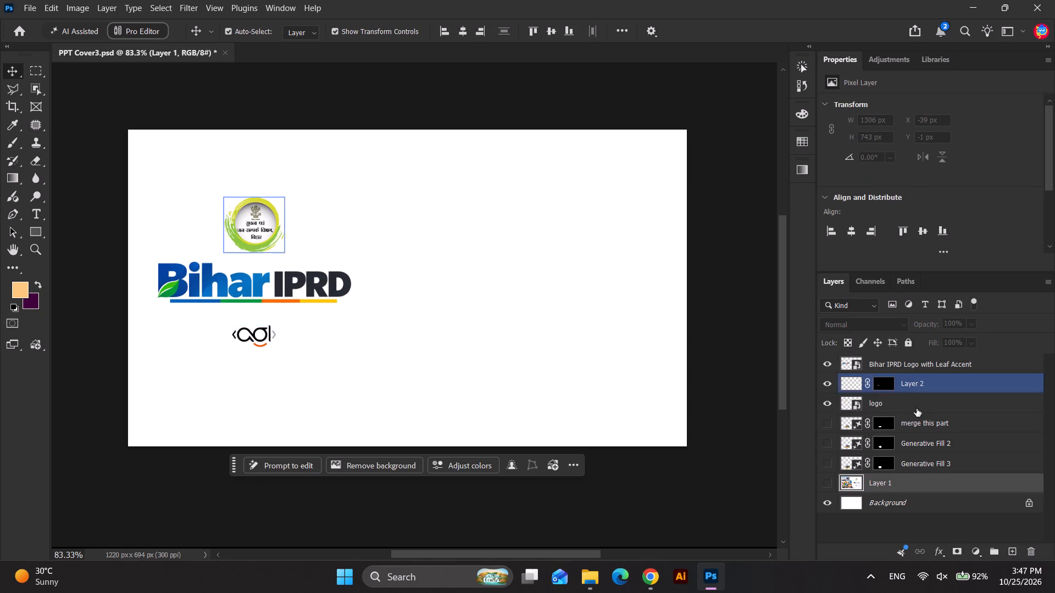
click(917, 419)
key(Delete)
key(Delete)
key(Delete)
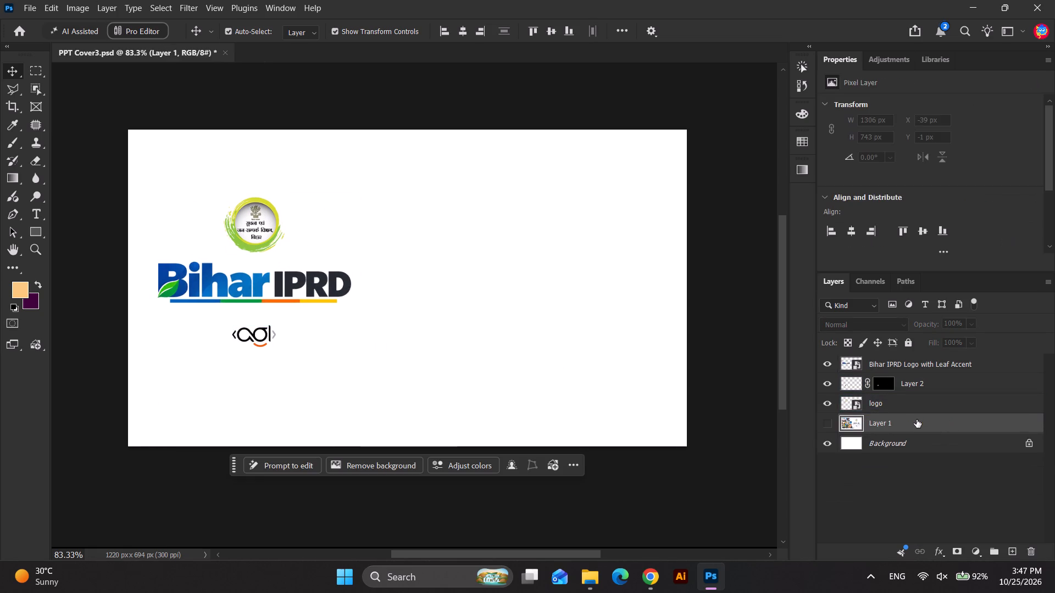
key(Delete)
Paste the copied collage cover image as a layer between the logos and the Background.
key(ctrl+v)
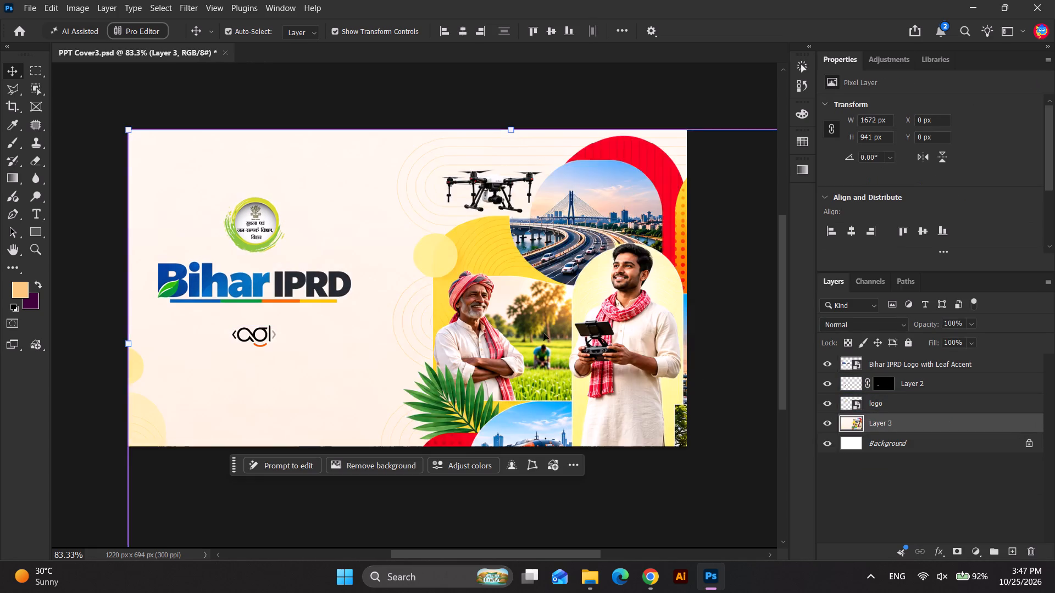
Scale the collage layer down to about 1163 × 655 px, place it against the canvas's right edge and centre it vertically.
scroll(331, 242, down, 5)
scroll(368, 242, up, 1)
drag(721, 310, 601, 275)
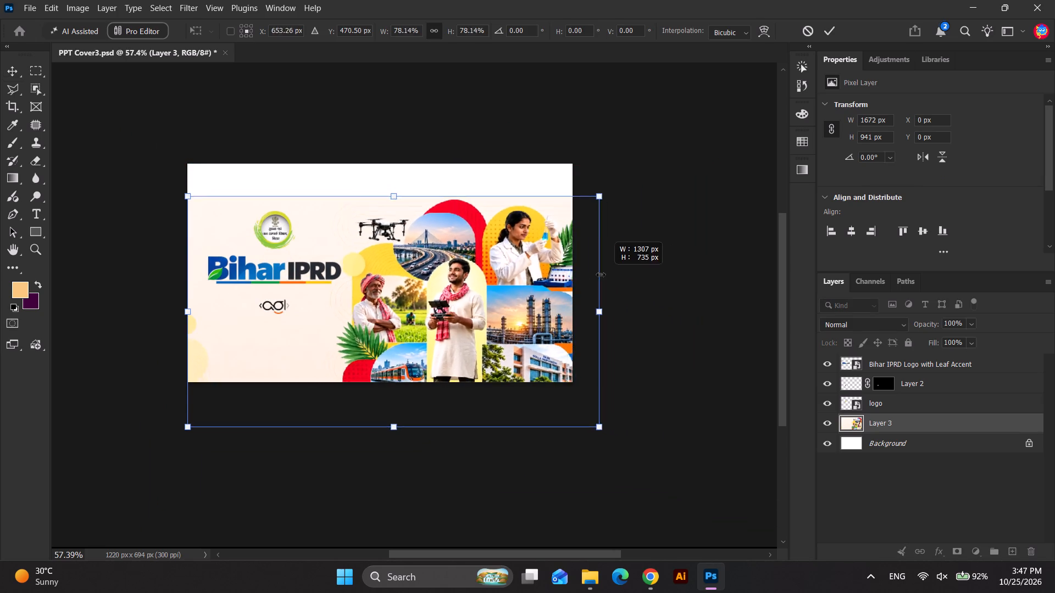
drag(601, 275, 572, 270)
drag(523, 310, 538, 283)
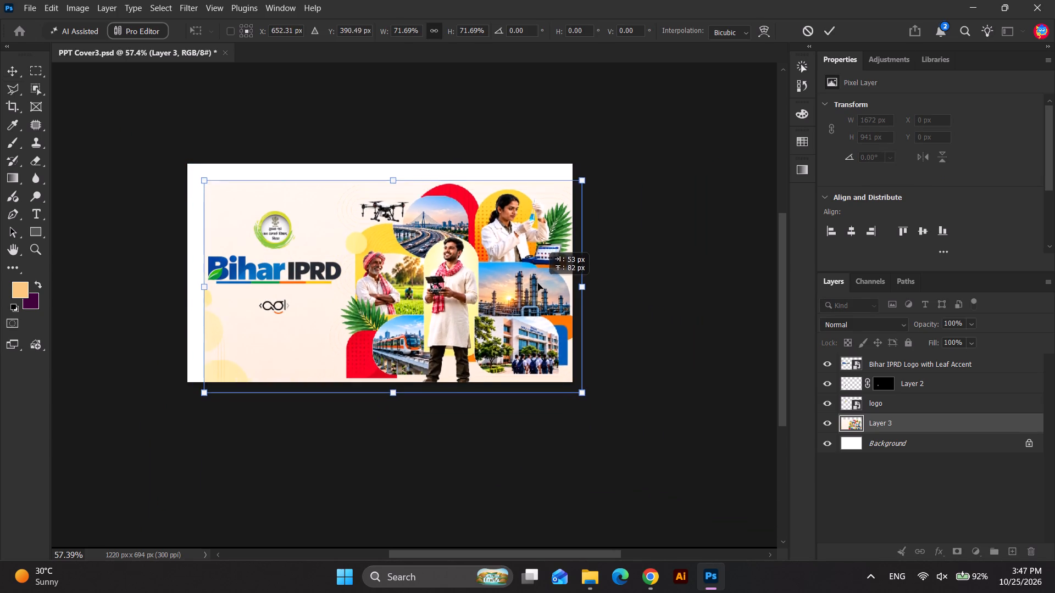
drag(538, 283, 537, 276)
scroll(340, 240, up, 3)
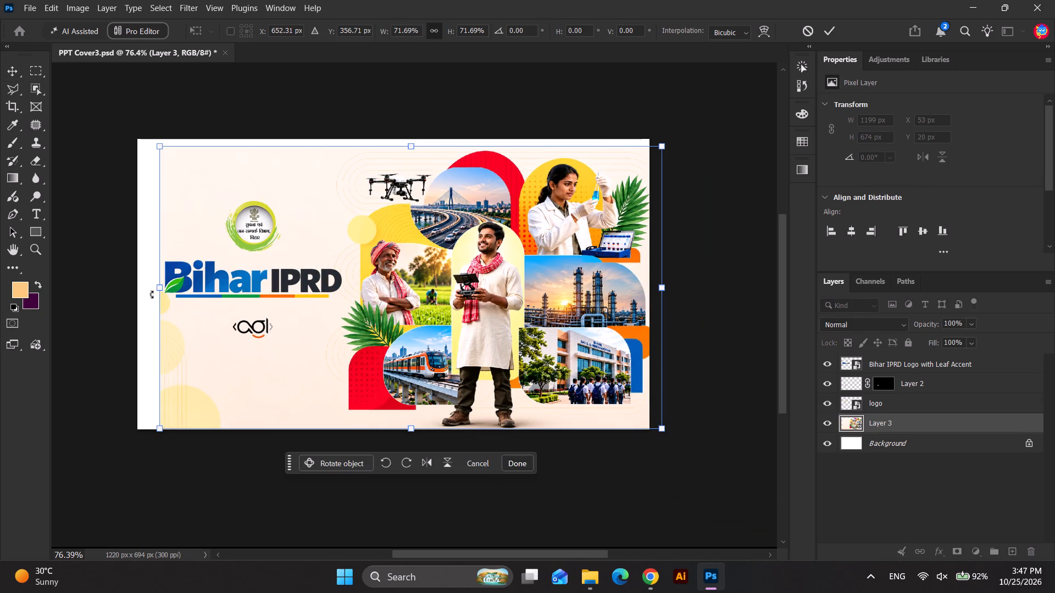
drag(158, 293, 175, 288)
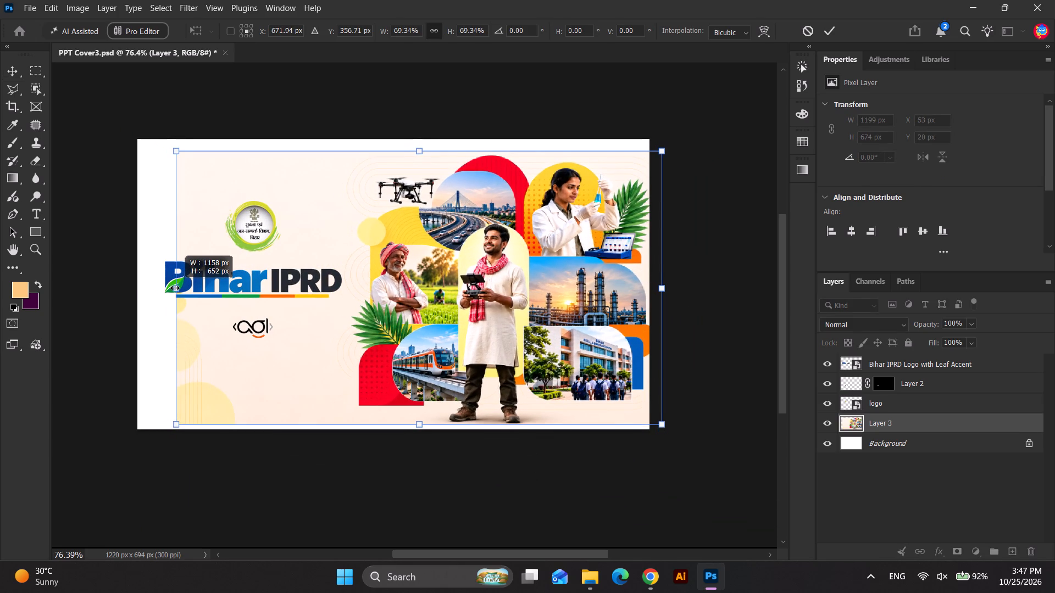
drag(175, 288, 173, 287)
drag(442, 318, 433, 318)
key(Return)
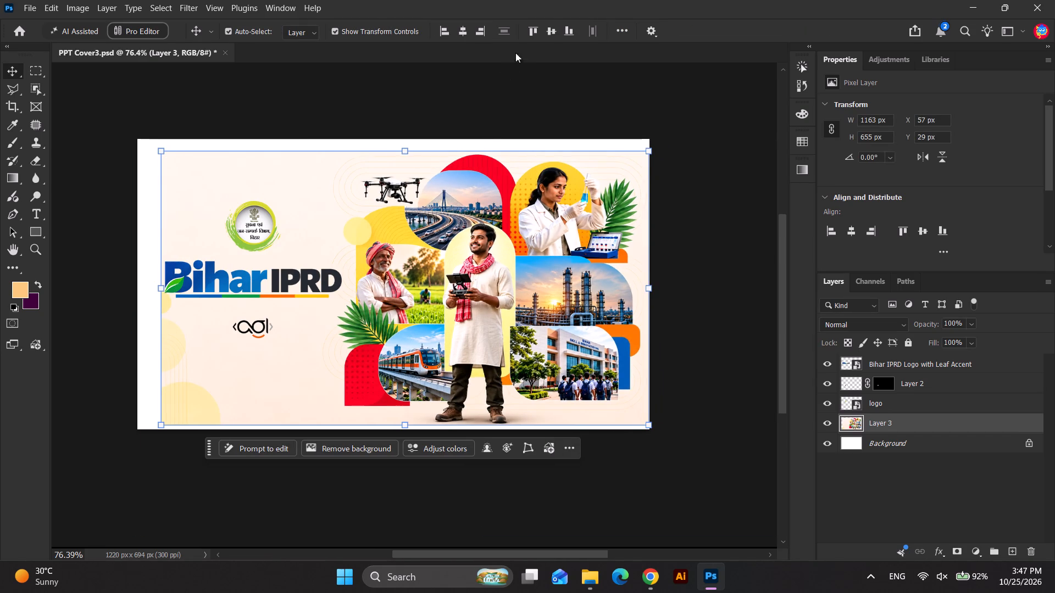
click(550, 34)
click(530, 93)
Outline the pale yellow circles in the collage layer's lower-left area with the Polygonal Lasso and cut them out.
scroll(201, 288, up, 2)
click(211, 323)
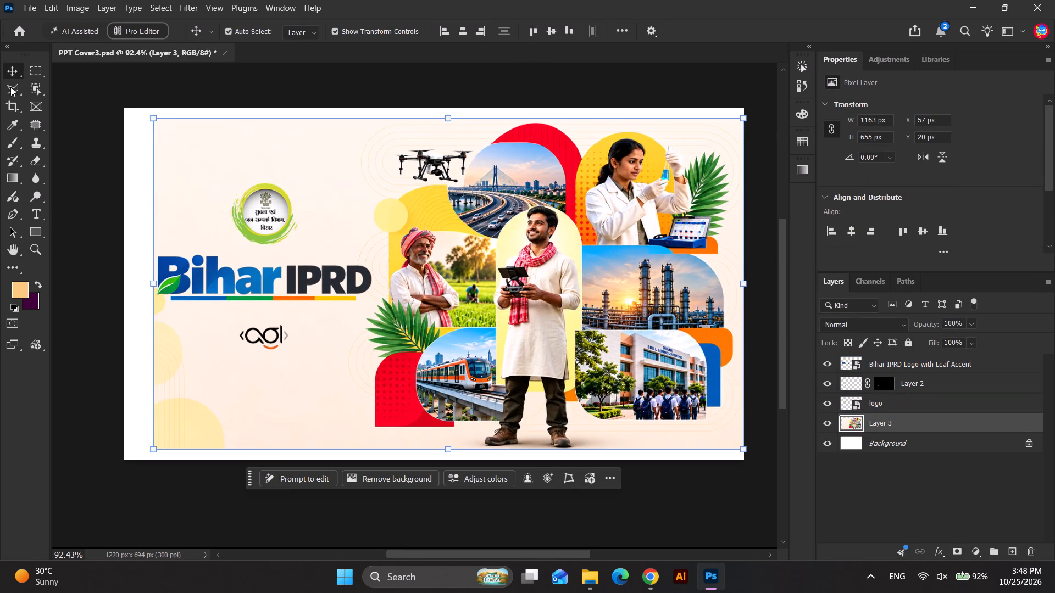
click(15, 88)
drag(115, 250, 123, 254)
click(202, 309)
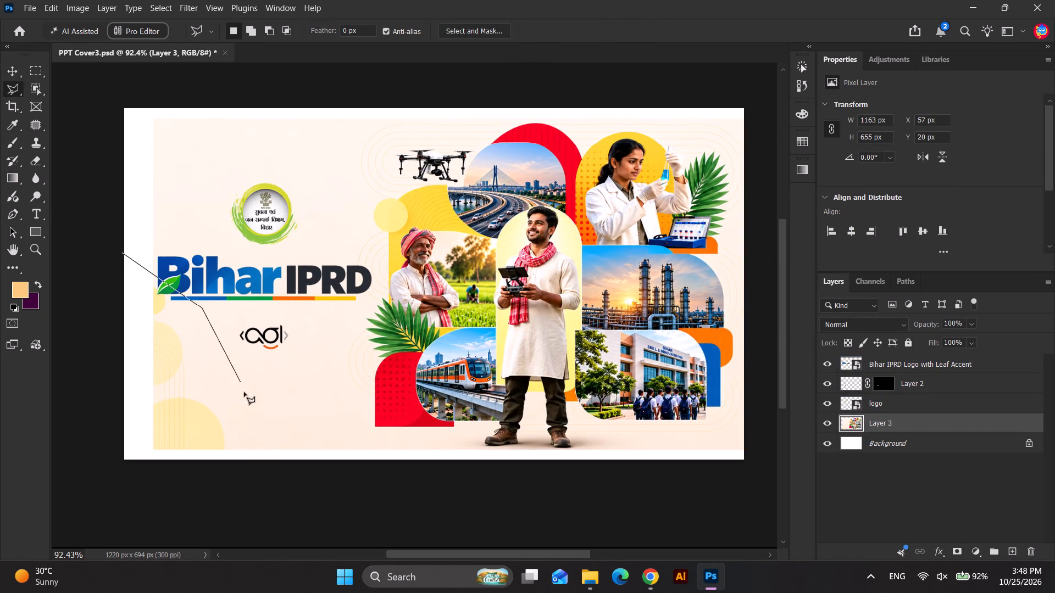
click(266, 464)
click(235, 495)
drag(92, 488, 93, 483)
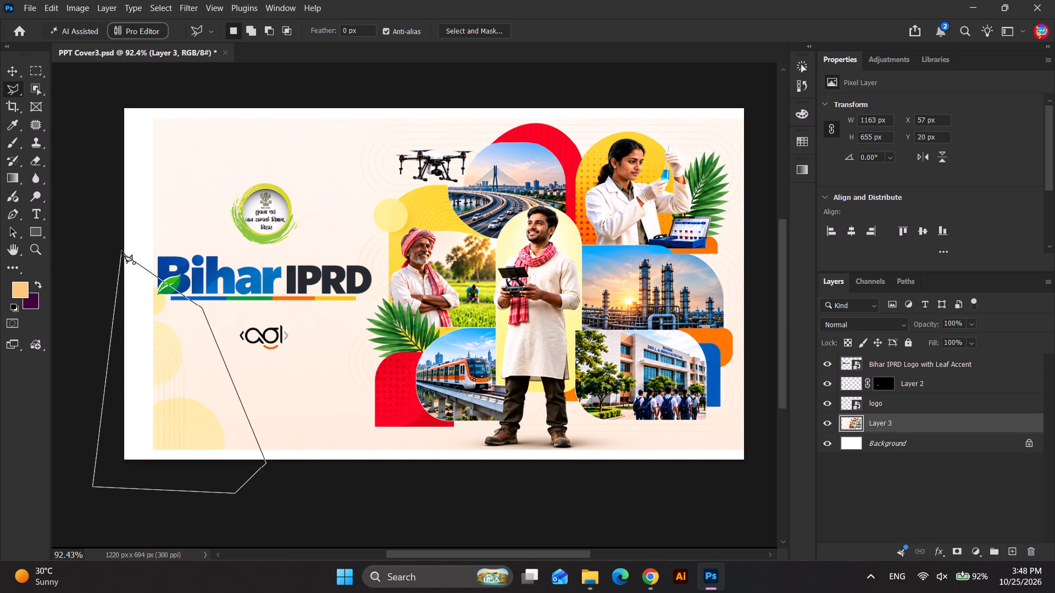
click(121, 253)
key(ctrl+x)
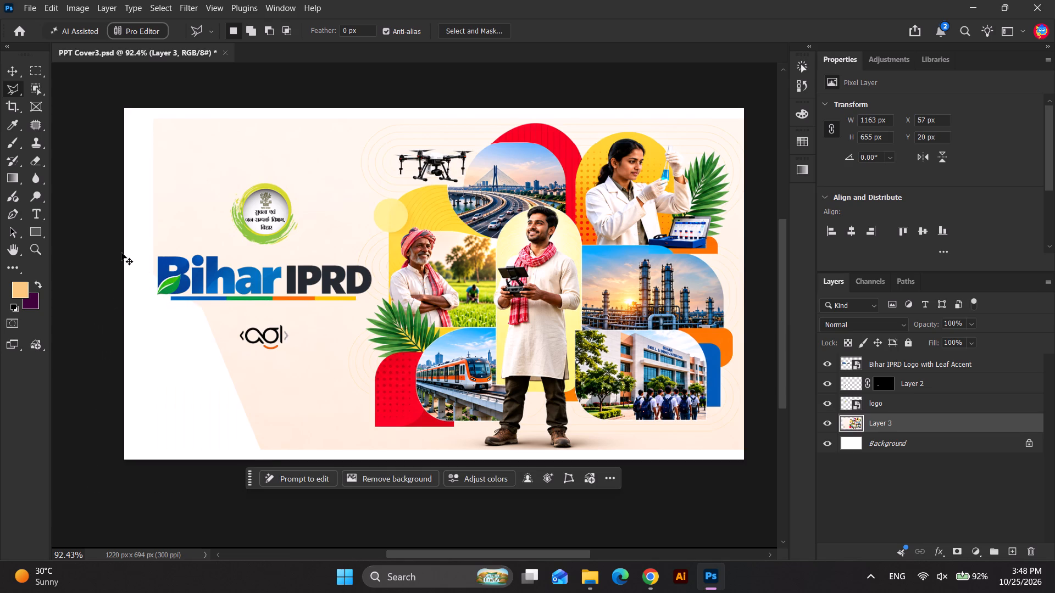
Paste the cut circles as a new layer and move it into the canvas's bottom-left corner, at about X -3, Y 348 px.
key(ctrl+v)
click(15, 71)
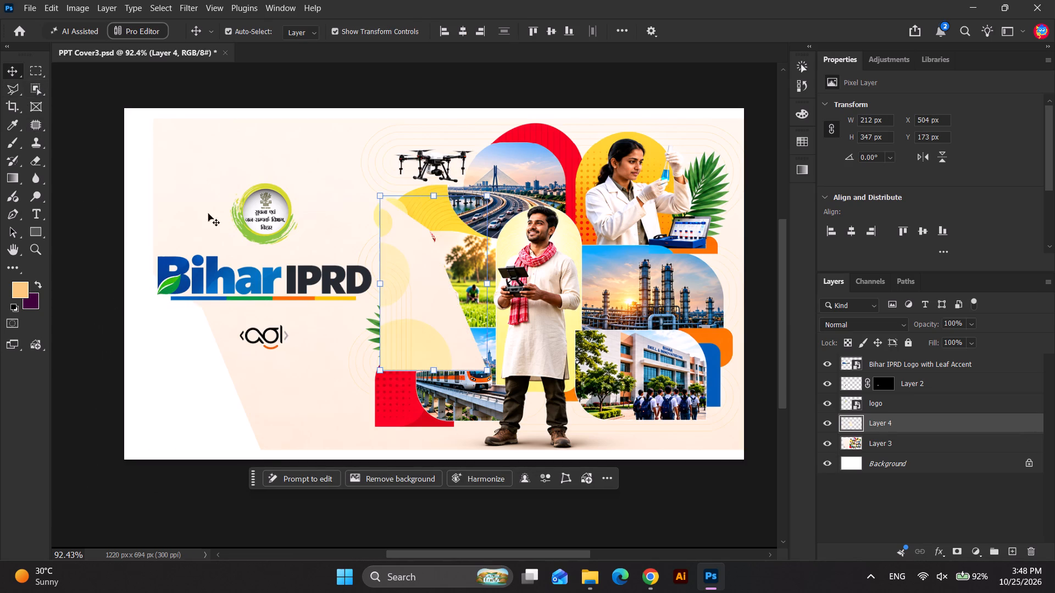
drag(444, 350, 184, 441)
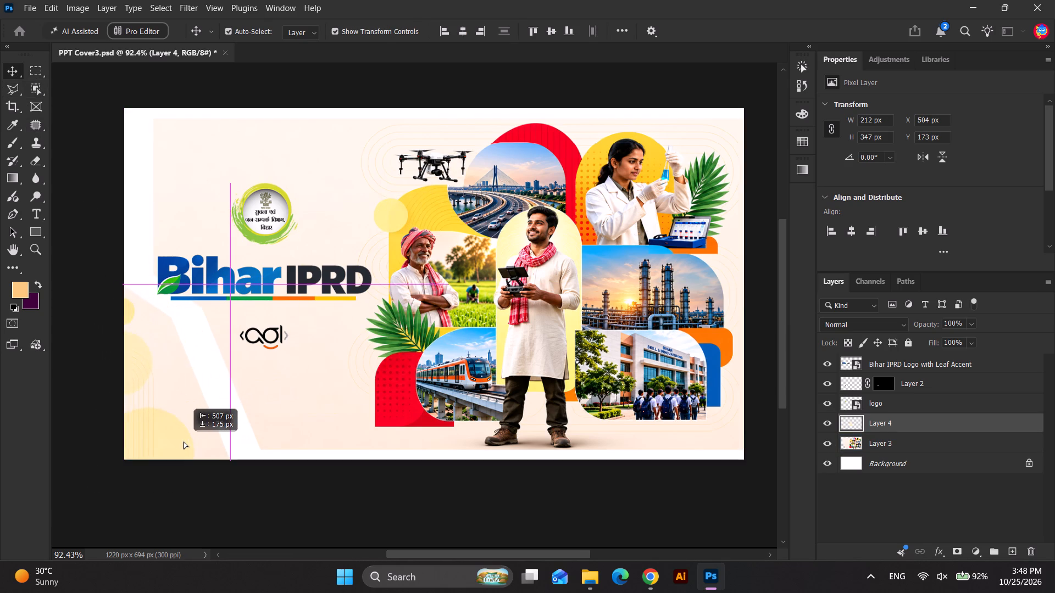
drag(184, 441, 185, 441)
click(13, 73)
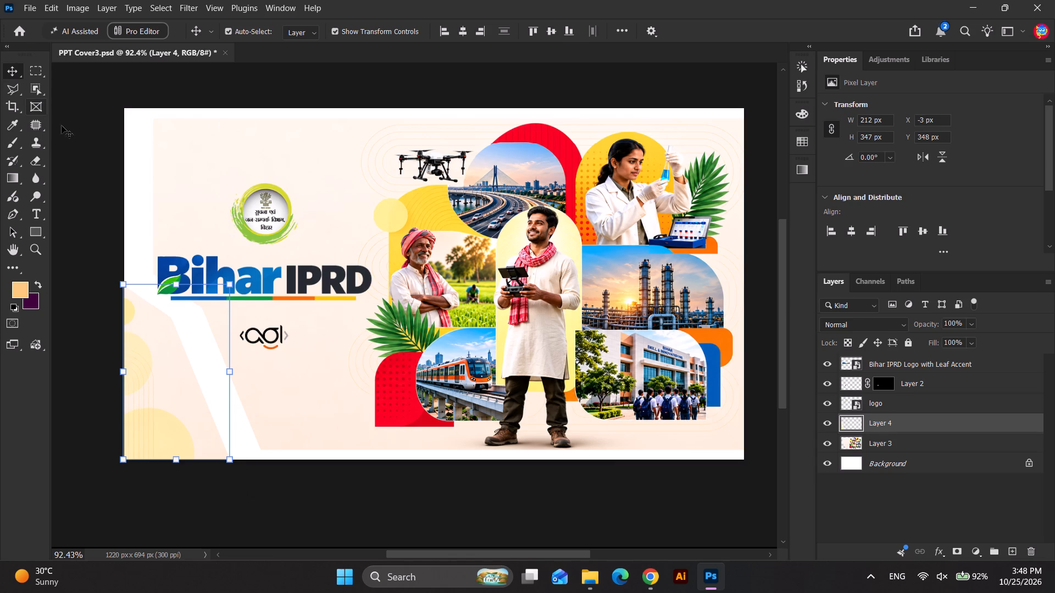
click(62, 126)
Select the pasted circles layer together with the collage layer and merge them into one layer.
click(190, 416)
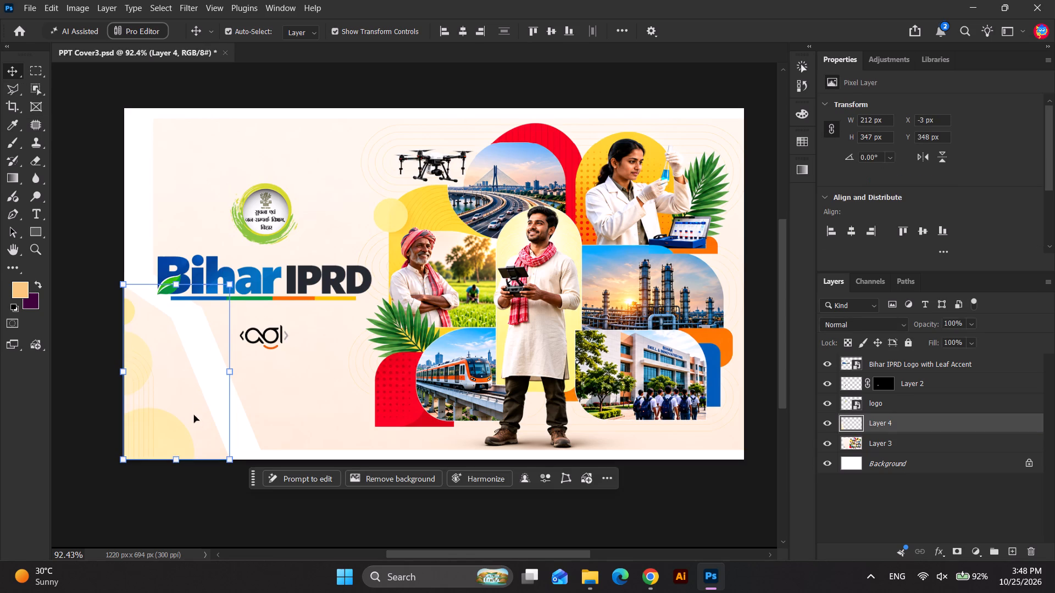
shift+click(274, 153)
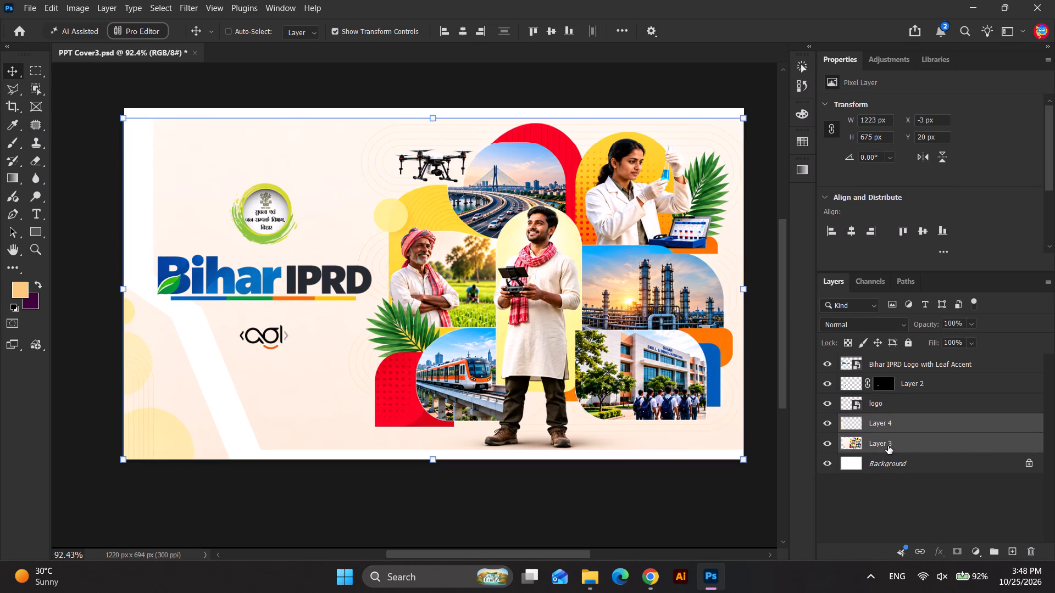
key(ctrl+e)
Select the blank areas outside the merged collage artwork and run a Firefly Generative Fill on them without a prompt.
ctrl+click(851, 421)
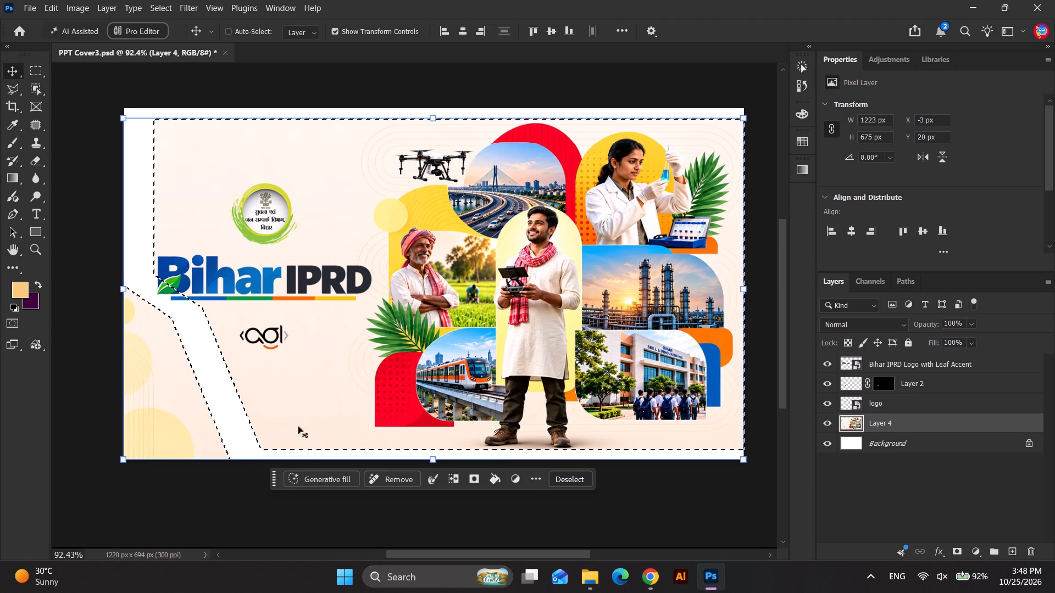
key(ctrl+shift+i)
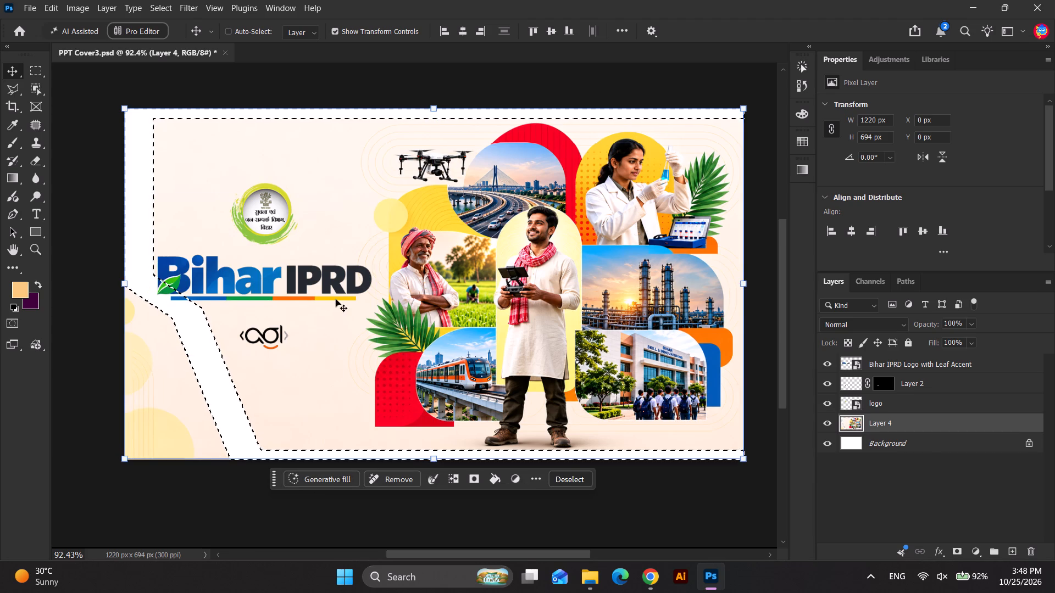
click(335, 476)
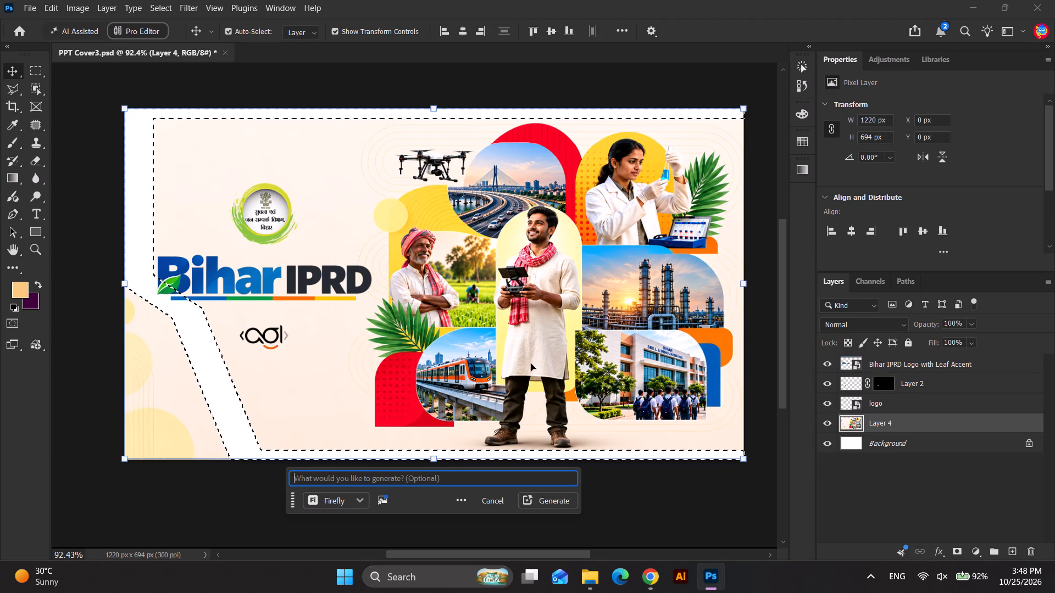
click(555, 503)
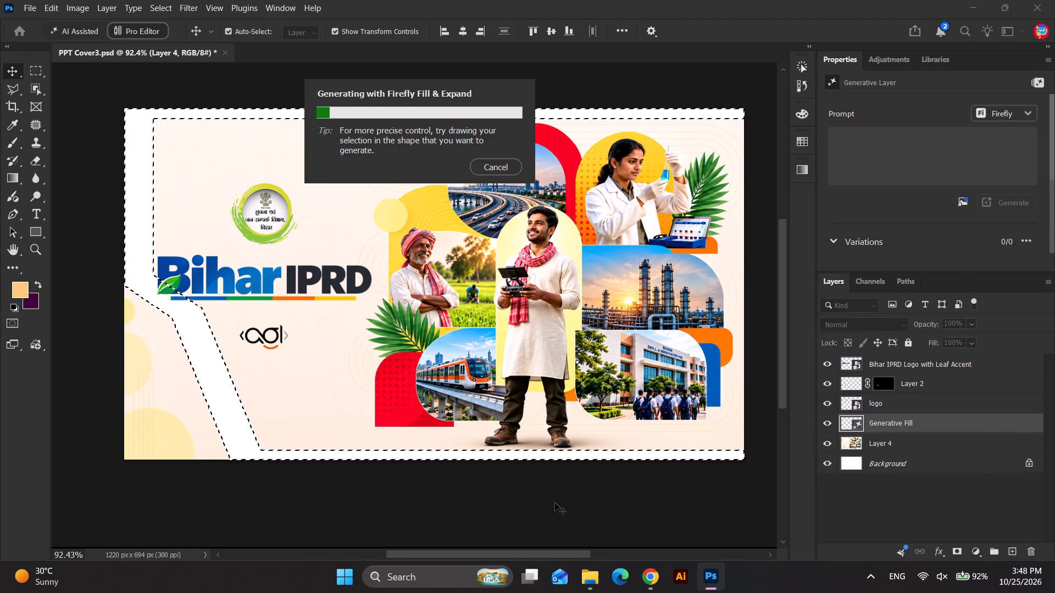
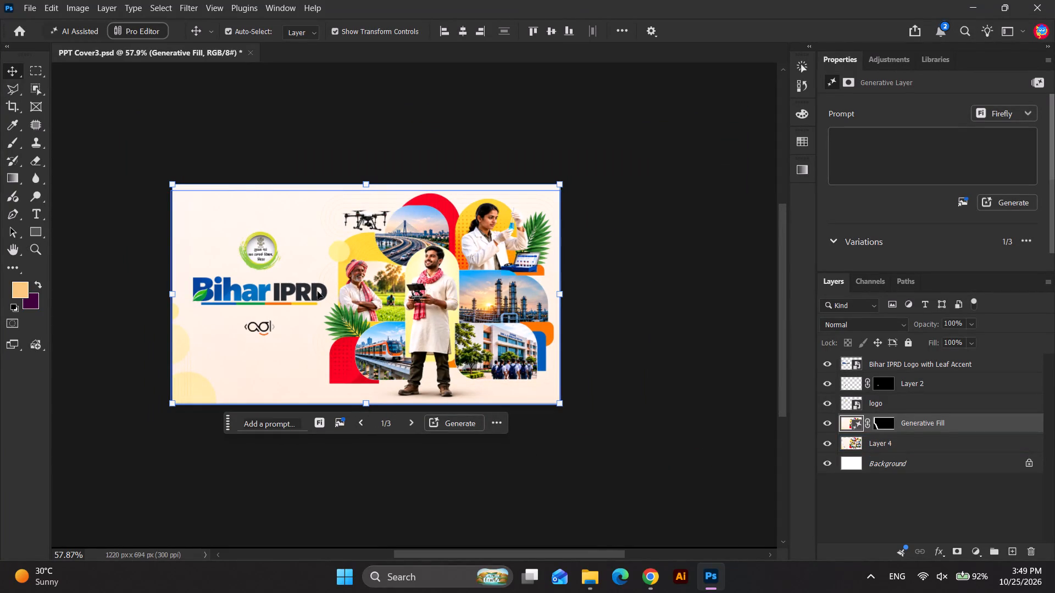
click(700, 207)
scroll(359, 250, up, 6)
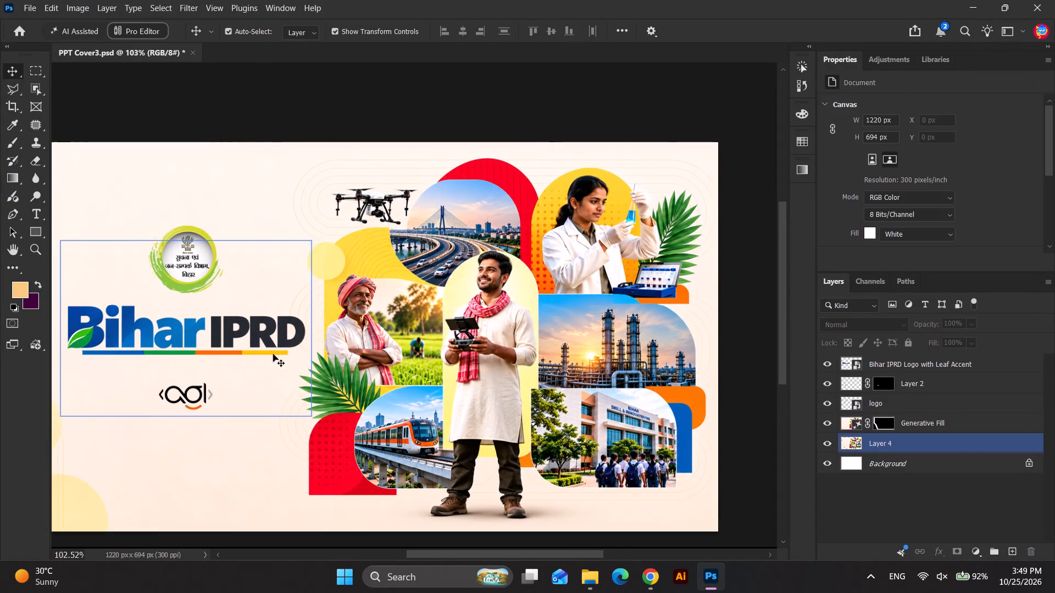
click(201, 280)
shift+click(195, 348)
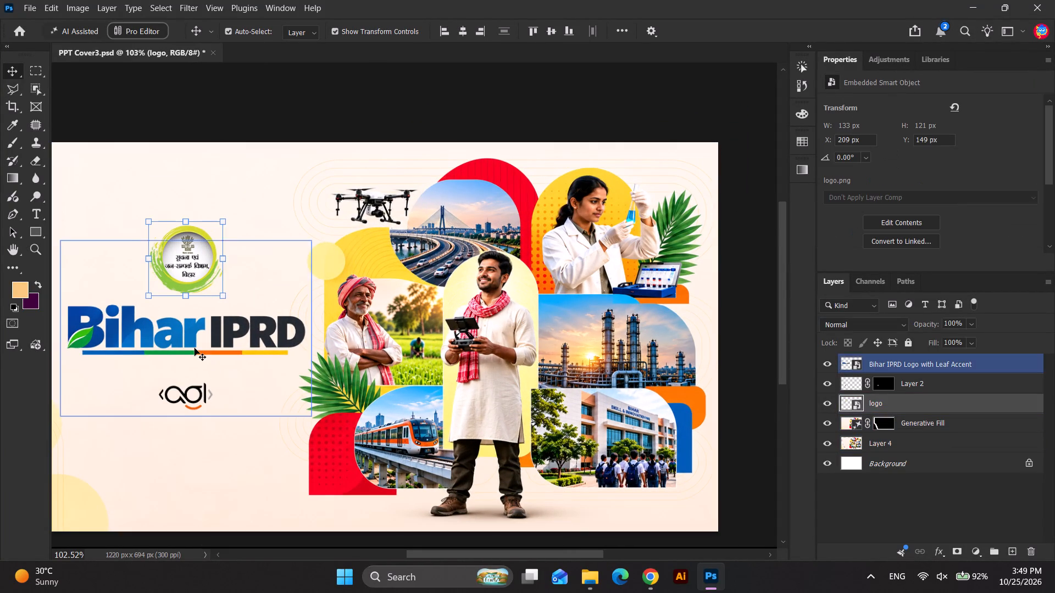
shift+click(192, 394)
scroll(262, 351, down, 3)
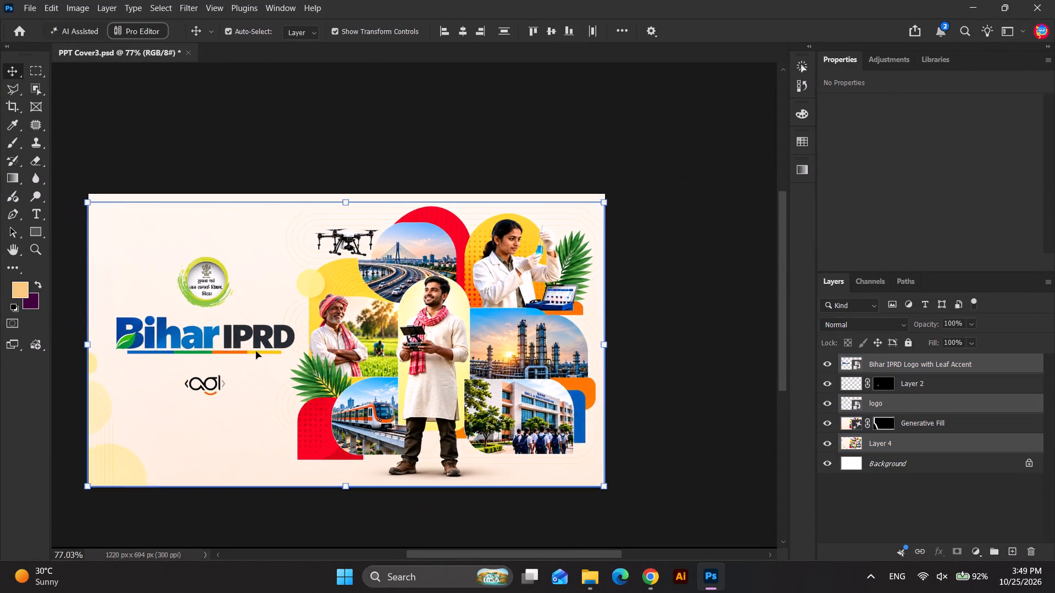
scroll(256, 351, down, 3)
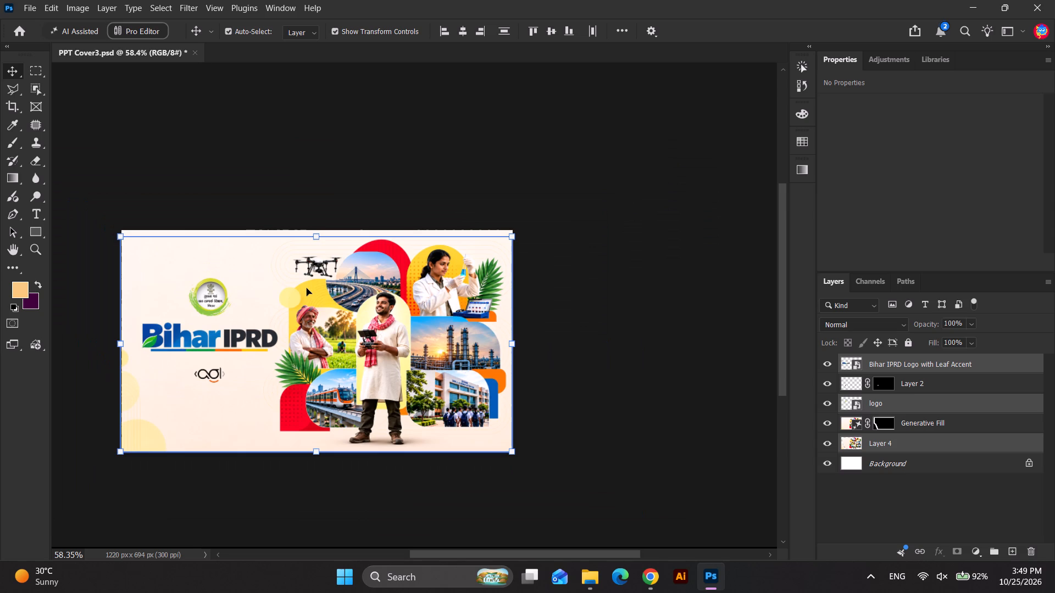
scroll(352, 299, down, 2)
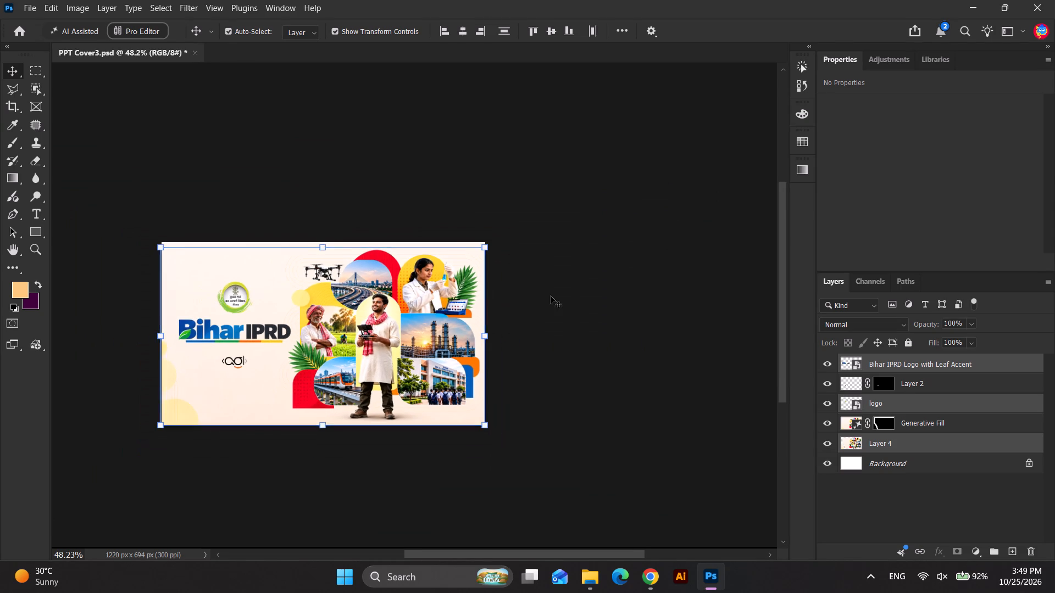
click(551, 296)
Lock the collage layer (Layer 4) and the Generative Fill layer so neither can be moved.
click(333, 310)
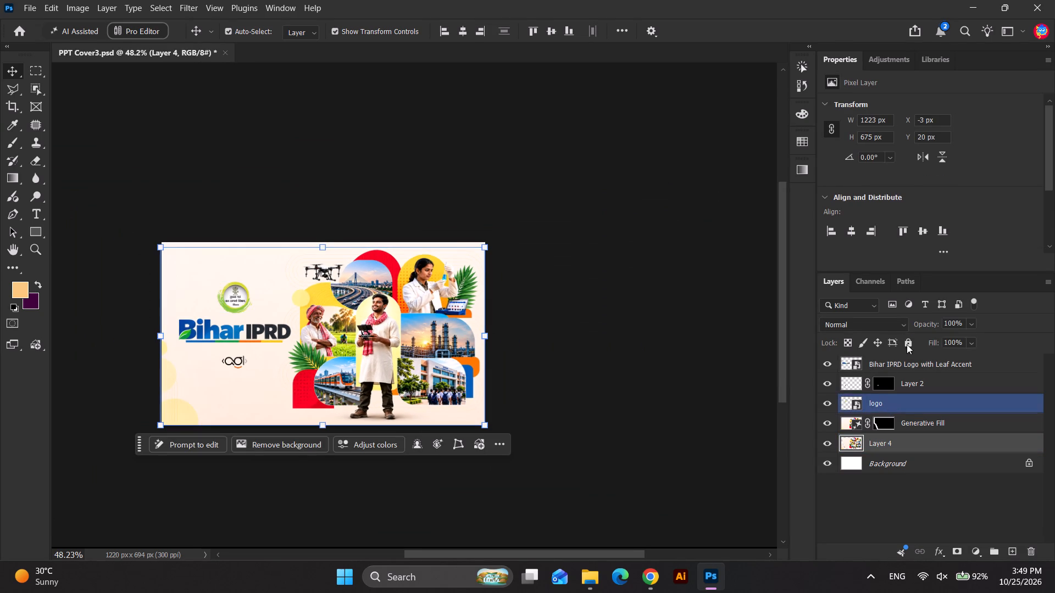
click(907, 344)
click(908, 430)
click(910, 339)
click(695, 417)
Select the Bihar IPRD logo and emblem layers together, scale them to about 93.36%, and nudge them left to about X 253 px.
scroll(45, 314, up, 3)
scroll(465, 223, down, 4)
scroll(174, 239, up, 2)
drag(135, 233, 187, 276)
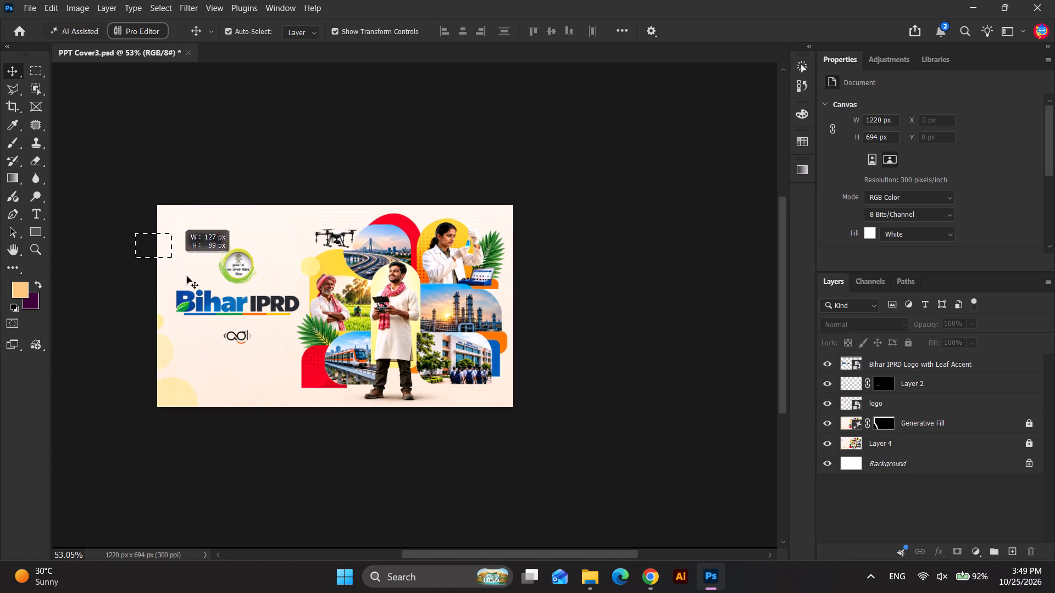
drag(187, 276, 251, 330)
scroll(304, 310, up, 2)
drag(306, 300, 296, 299)
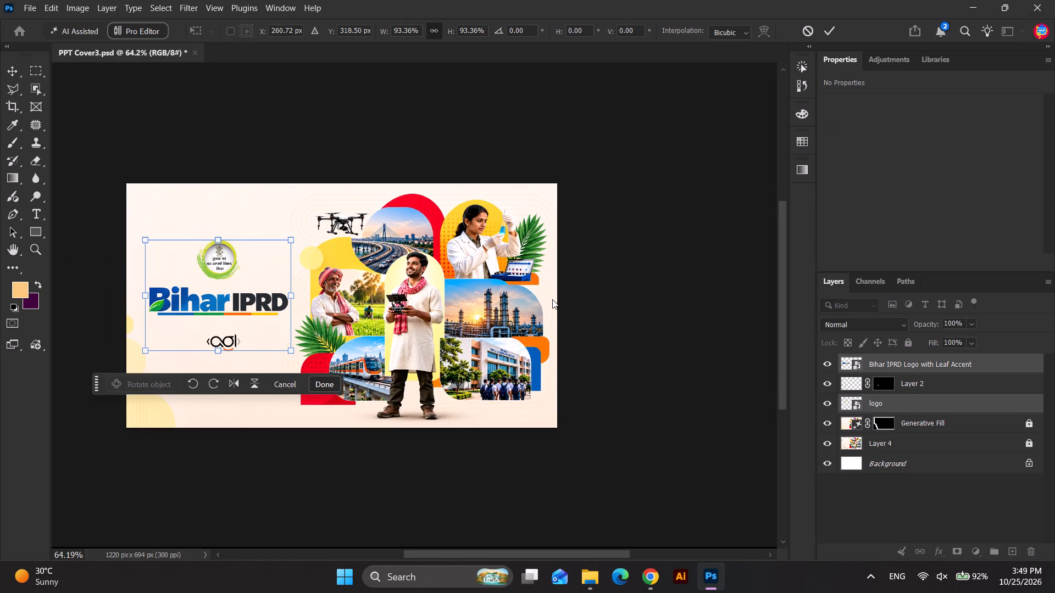
key(Left)
key(Left)
key(Left)
key(Left)
key(Left)
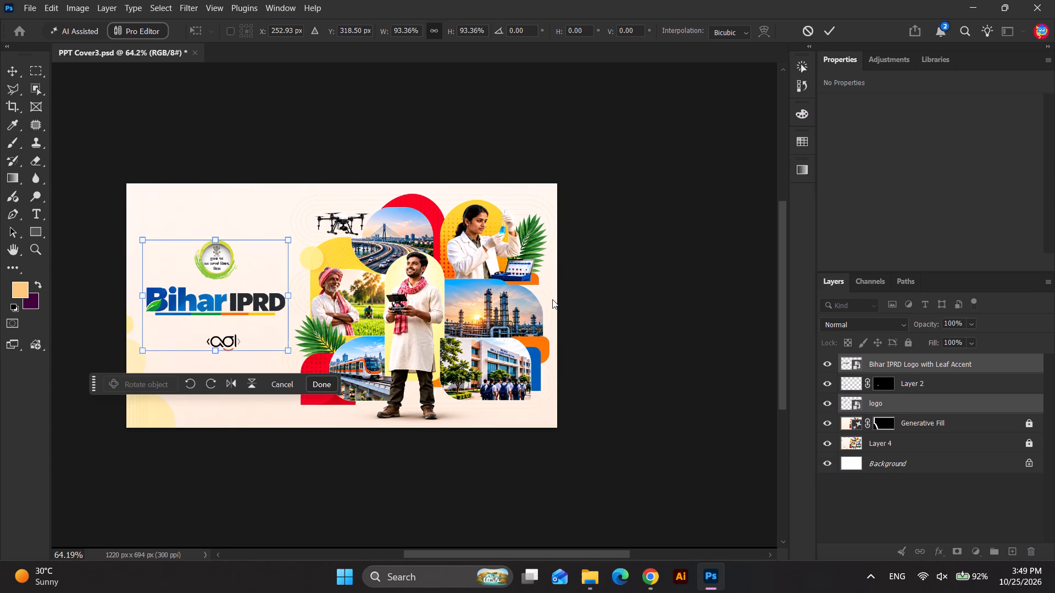
double_click(637, 133)
scroll(638, 142, down, 5)
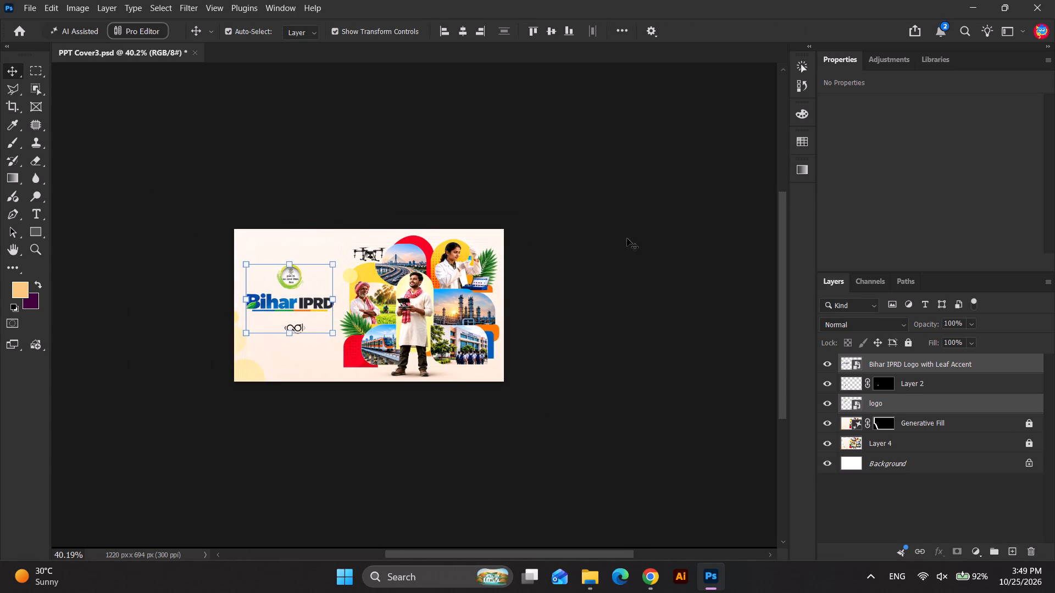
click(642, 306)
scroll(636, 284, down, 1)
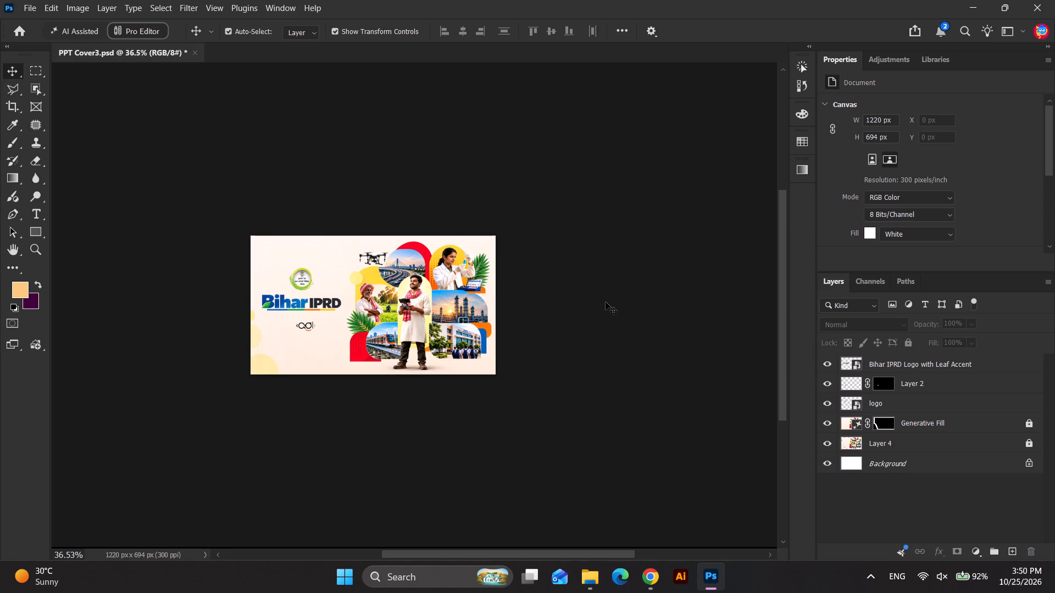
click(599, 275)
Save a copy of the PPT Cover3 document.
click(26, 2)
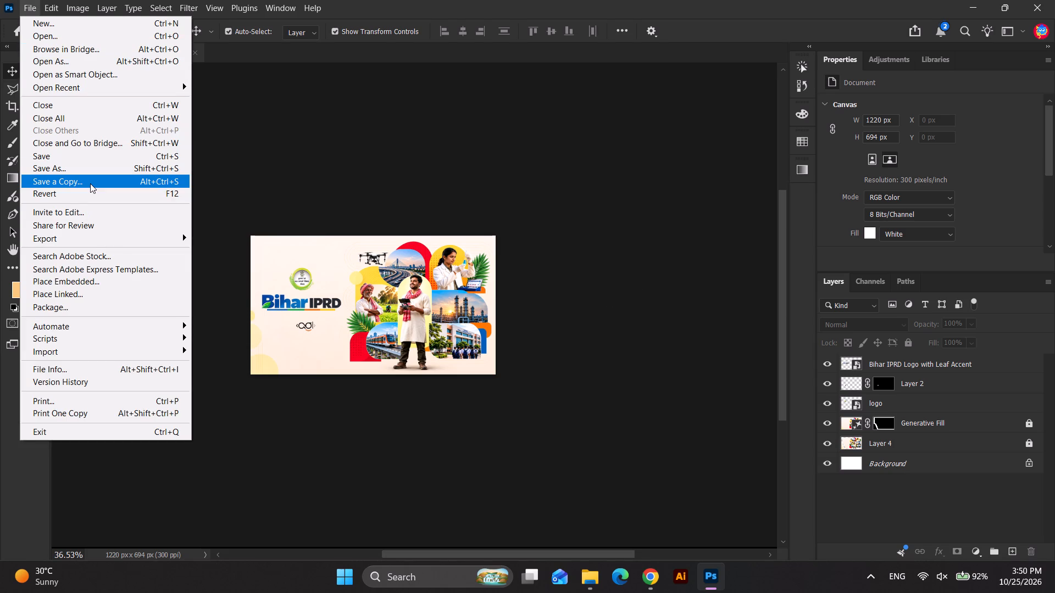
Save a copy of the PPT Cover3 document in PNG format in the 25.10.26 folder.
click(90, 183)
click(162, 404)
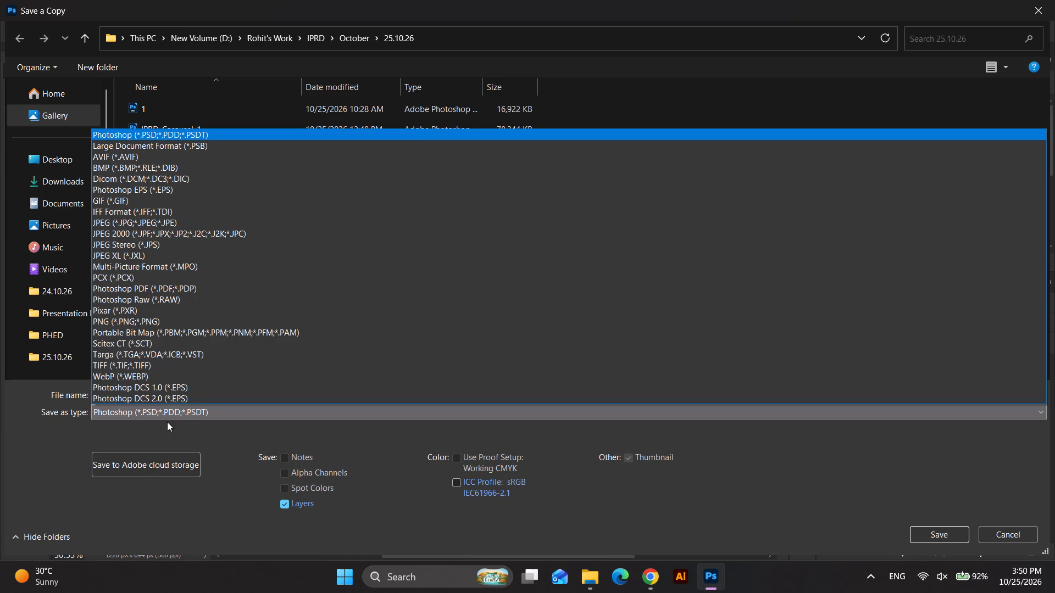
click(135, 323)
click(932, 528)
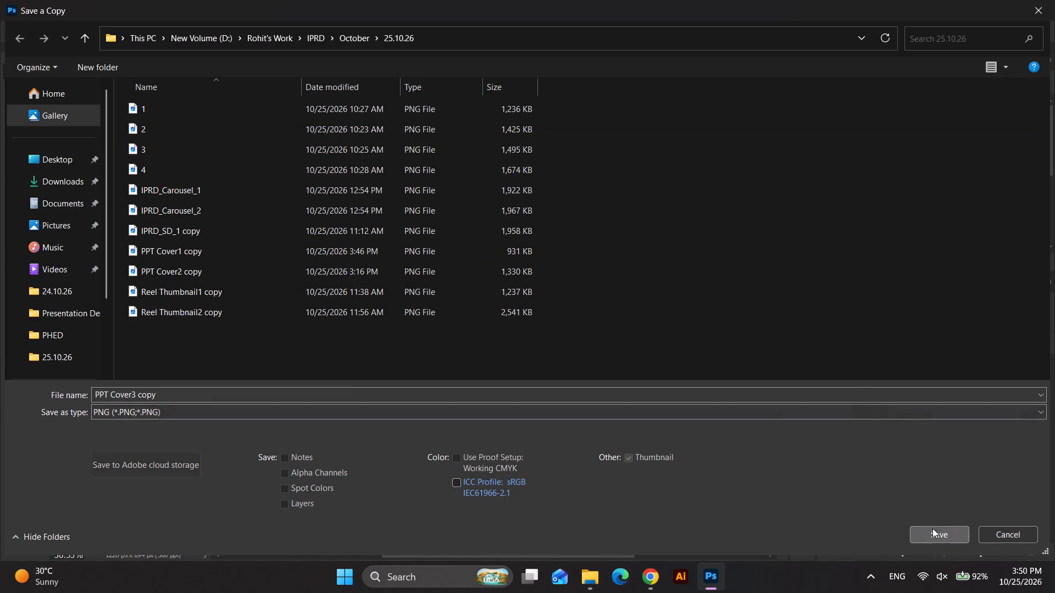
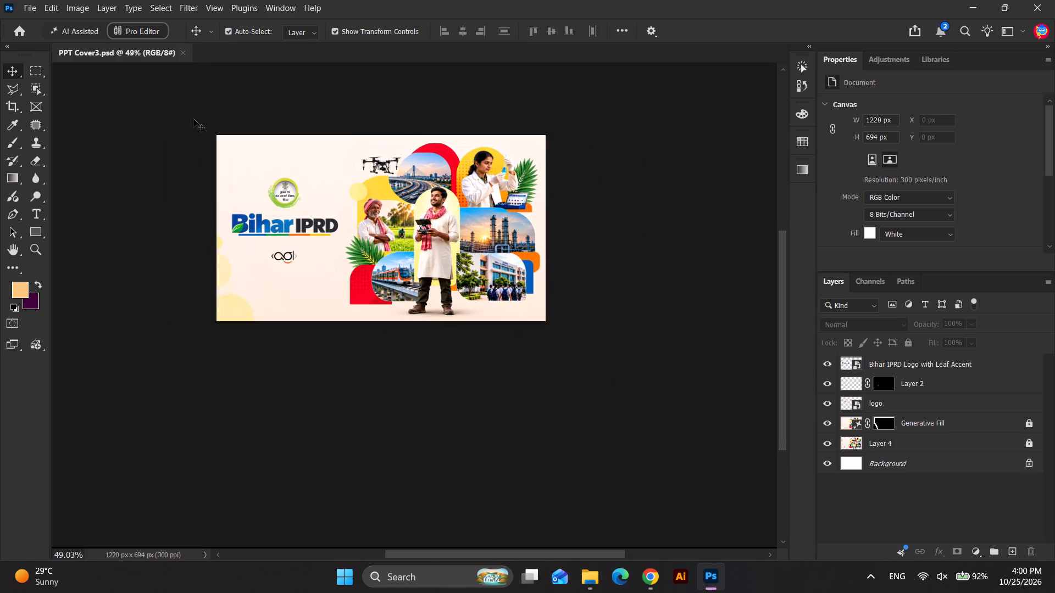
Inspect the finished cover up close and as a whole, checking the collage artwork and the logo group.
scroll(193, 119, up, 4)
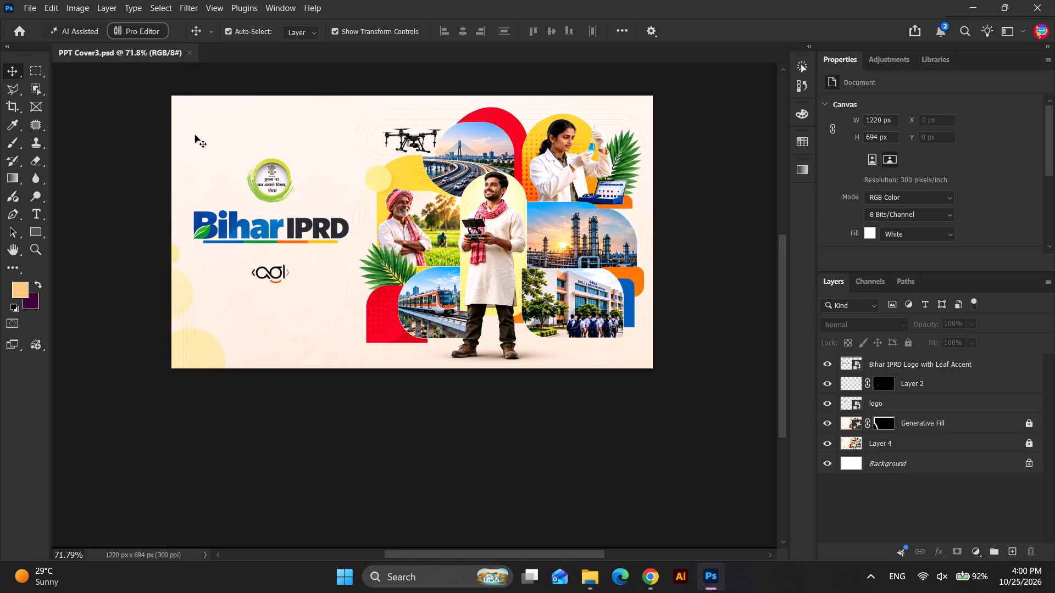
scroll(460, 277, up, 8)
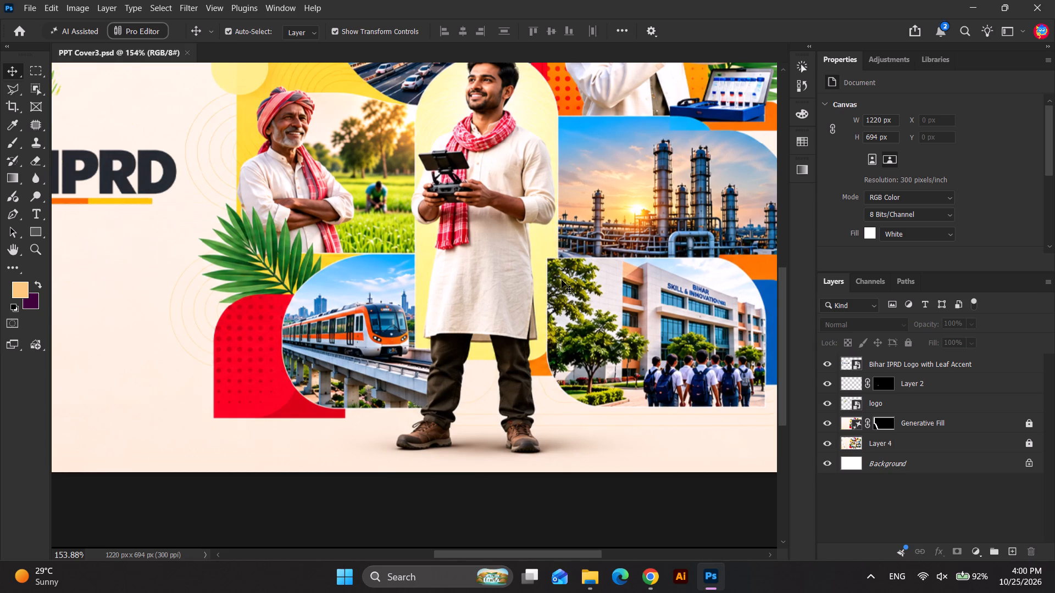
scroll(562, 280, down, 8)
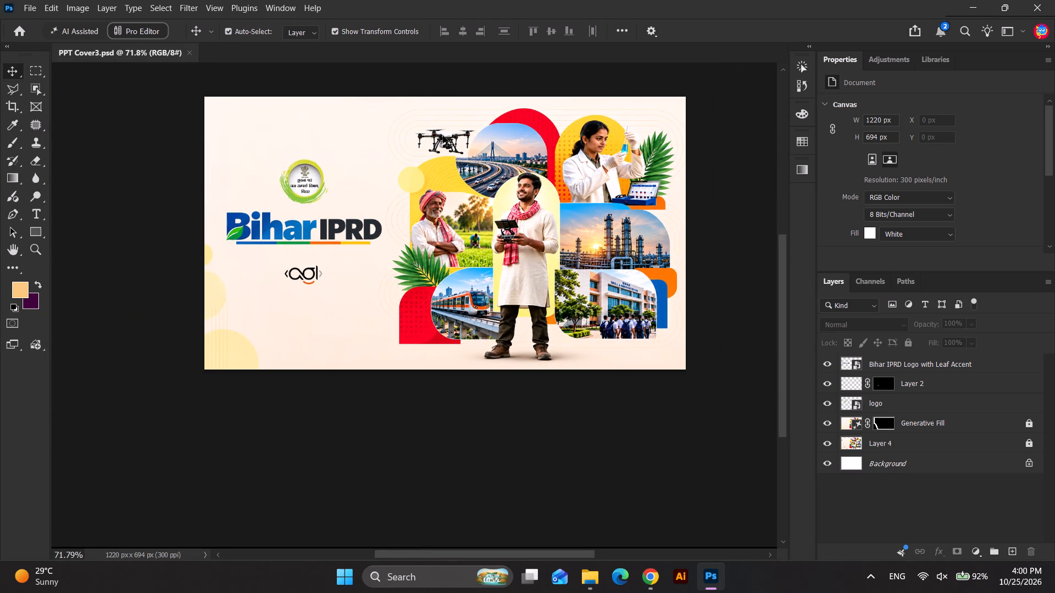
scroll(442, 121, up, 3)
scroll(463, 248, down, 6)
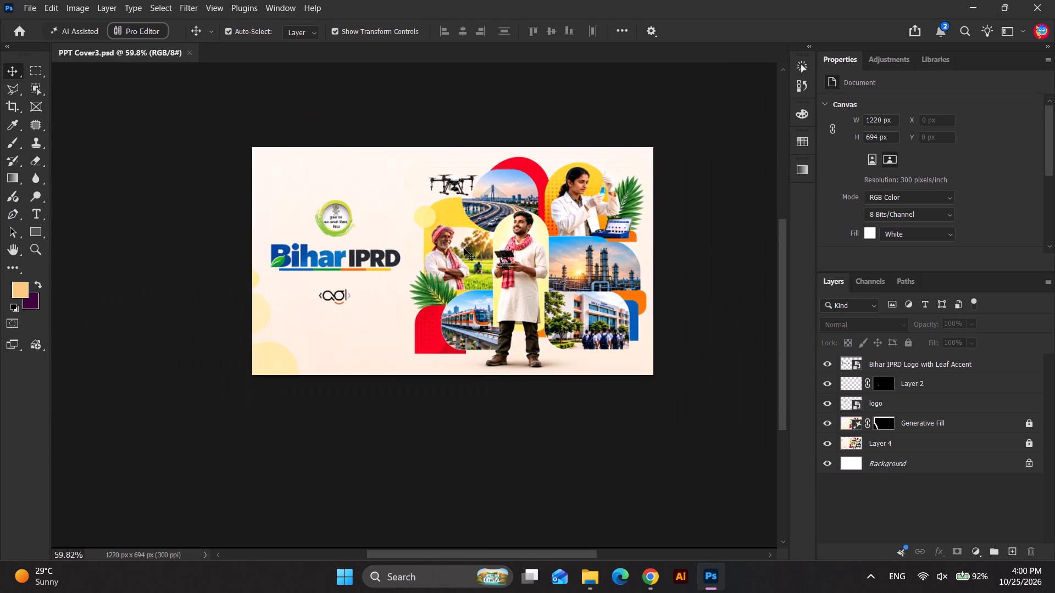
scroll(464, 248, down, 2)
click(506, 414)
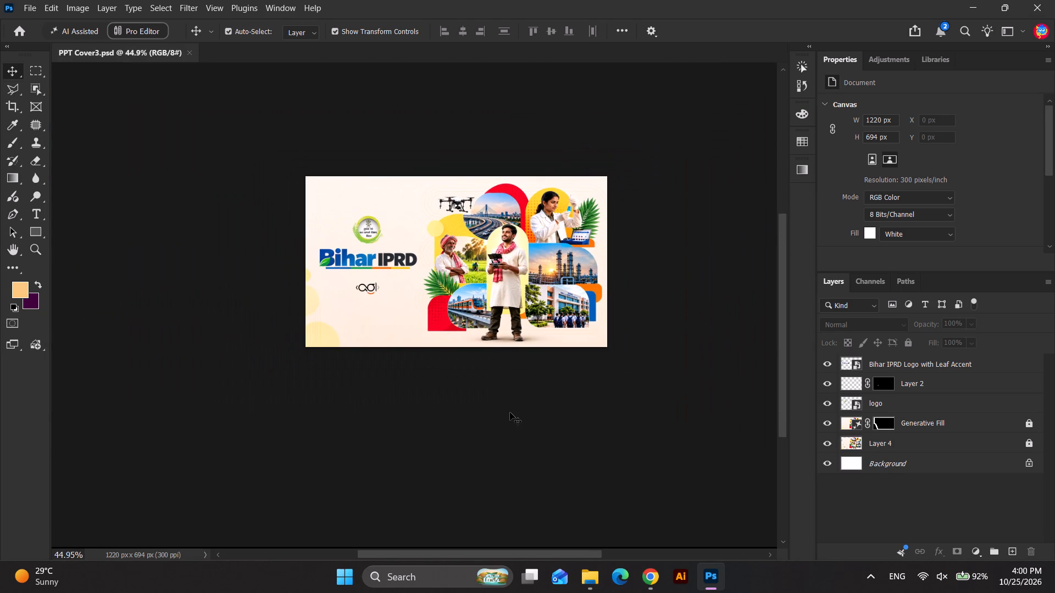
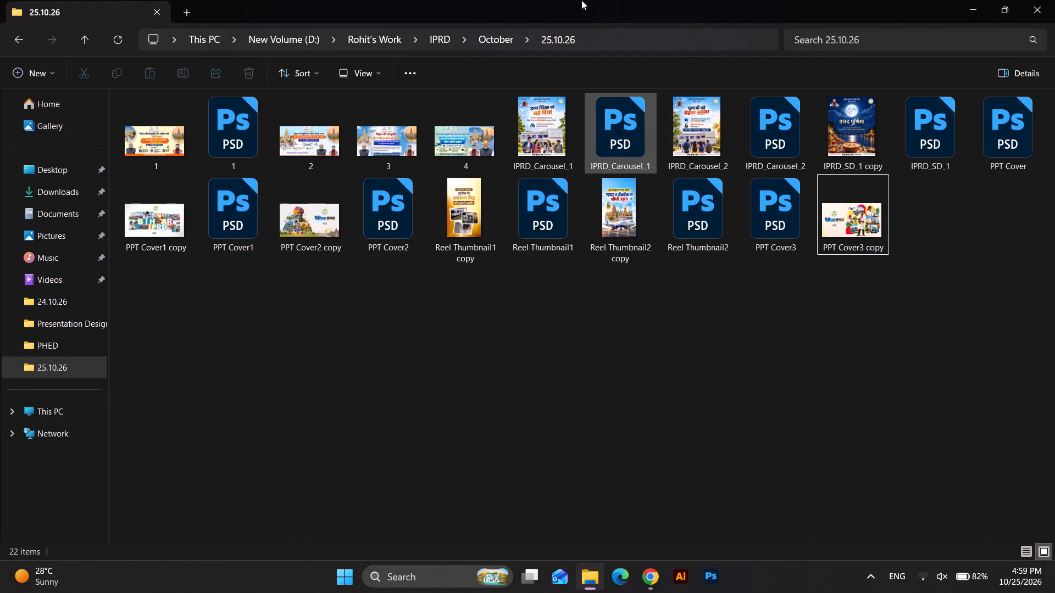
Open the PPT Cover2 PSD file from the 25.10.26 folder in Photoshop.
click(344, 295)
double_click(385, 217)
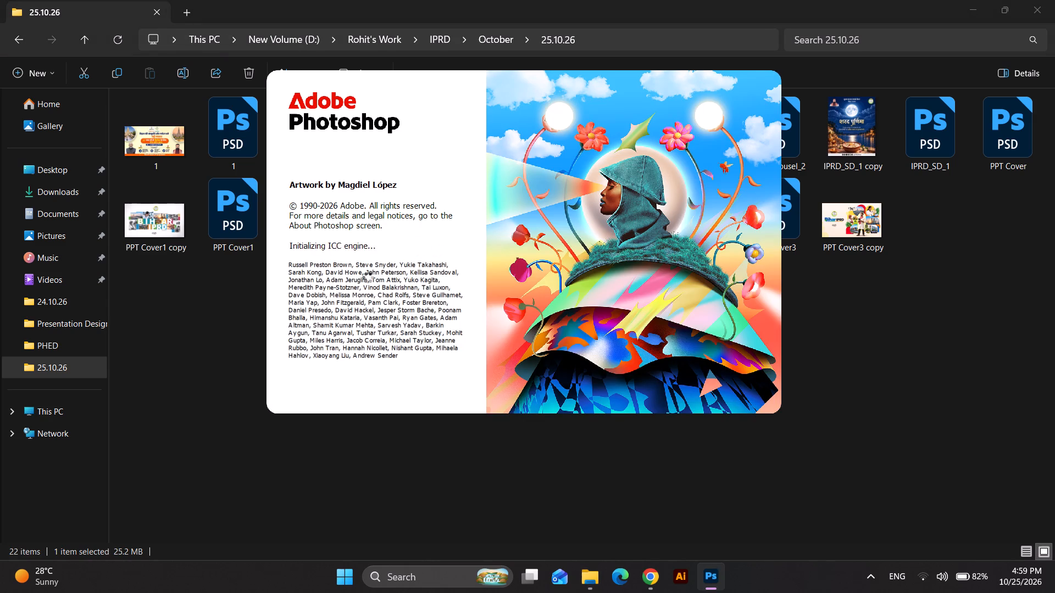
Open the PPT Cover1 PSD from the 25.10.26 folder in Photoshop.
click(221, 276)
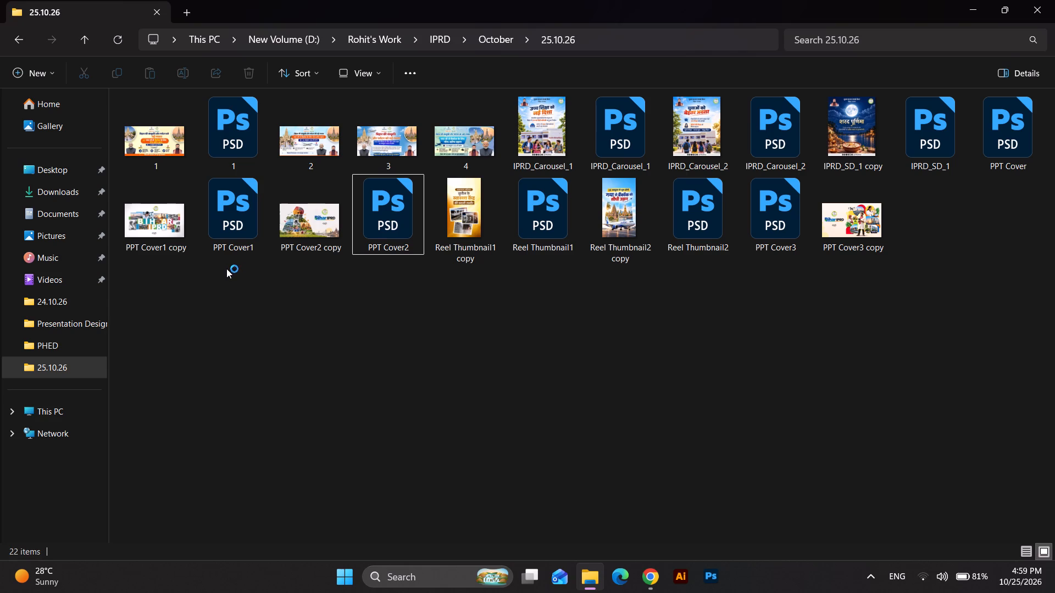
click(327, 396)
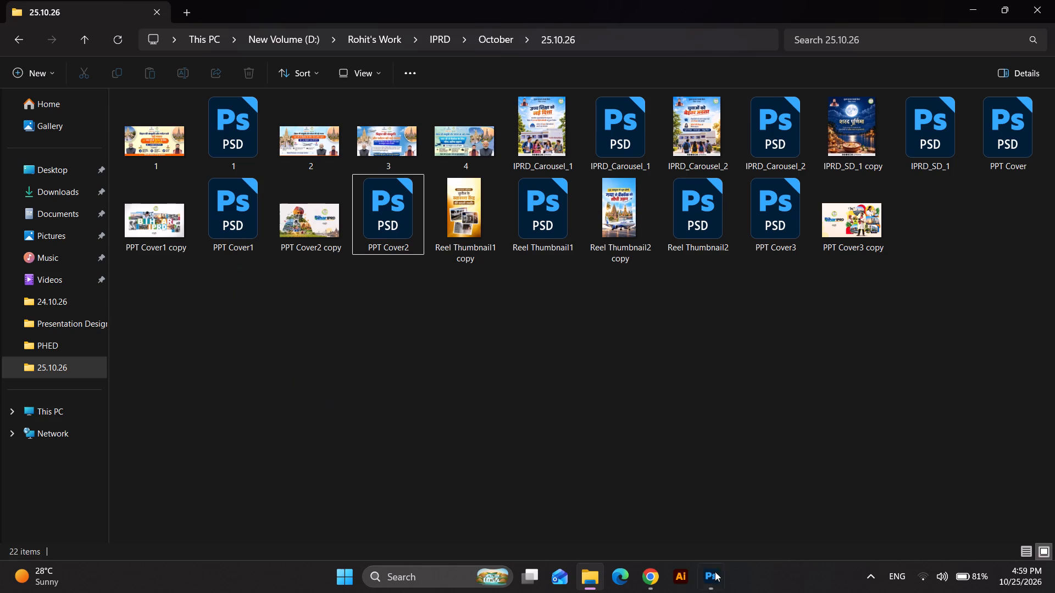
click(714, 575)
key(alt+Tab)
click(271, 301)
double_click(234, 217)
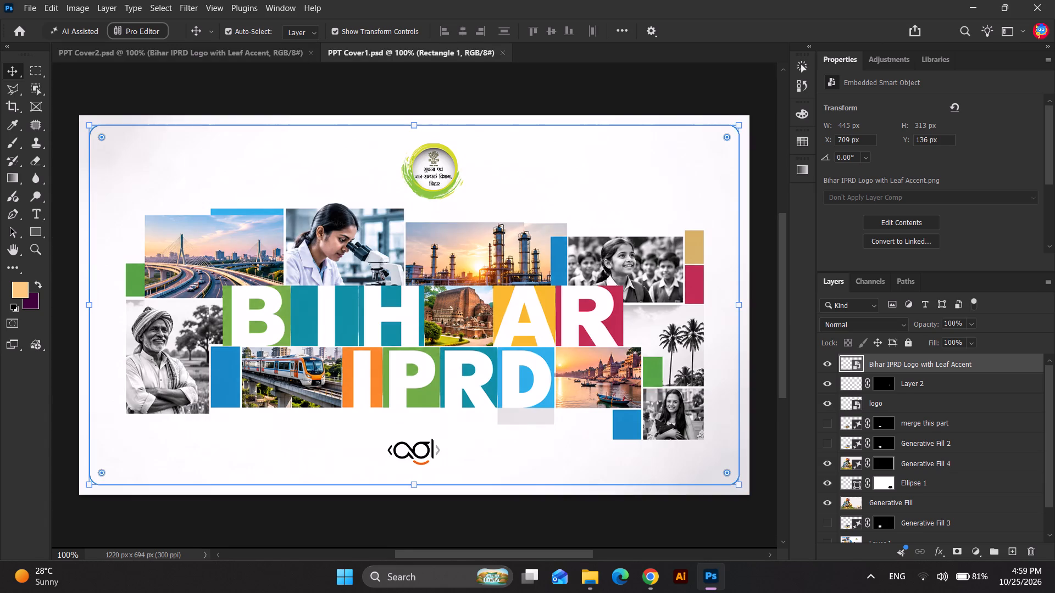
Marquee-select the B, I and H letter tiles of BIHAR, about 368 × 112 px, and cut them from Layer 3.
scroll(404, 303, up, 8)
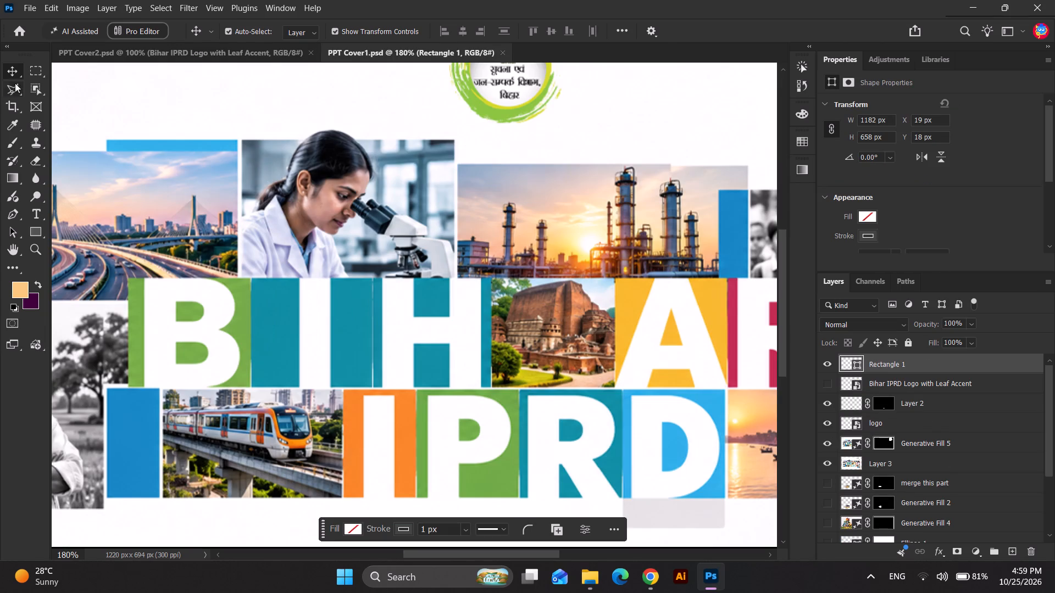
click(40, 67)
scroll(225, 362, up, 2)
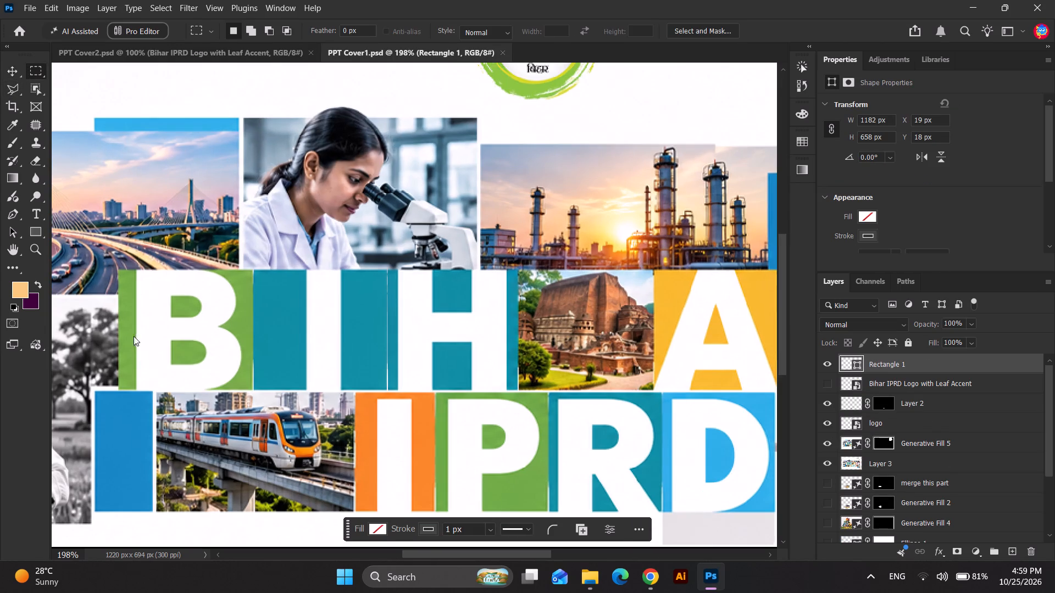
scroll(134, 336, up, 4)
scroll(119, 270, up, 4)
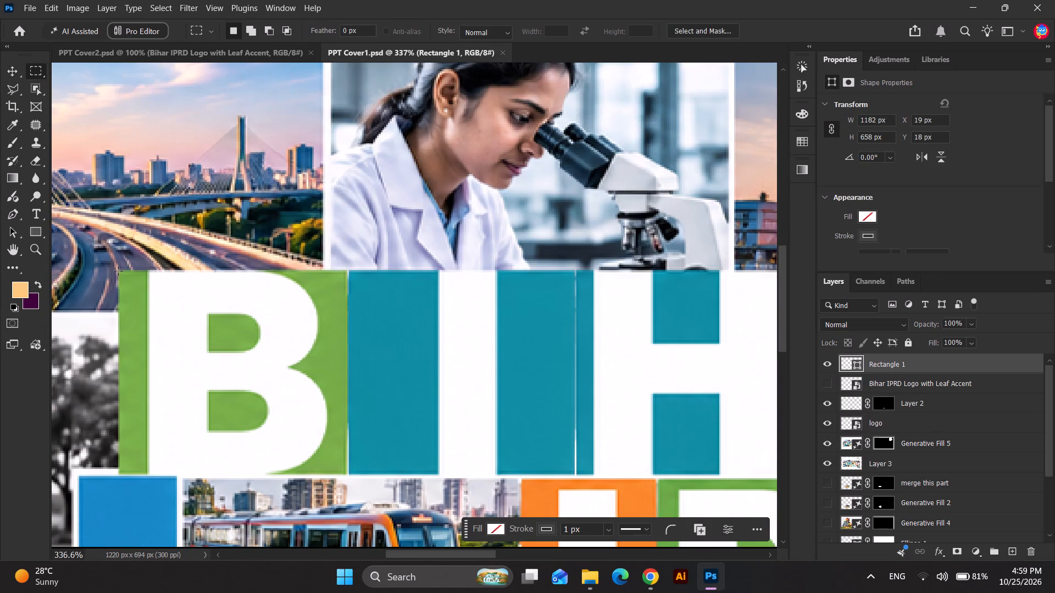
drag(119, 271, 681, 520)
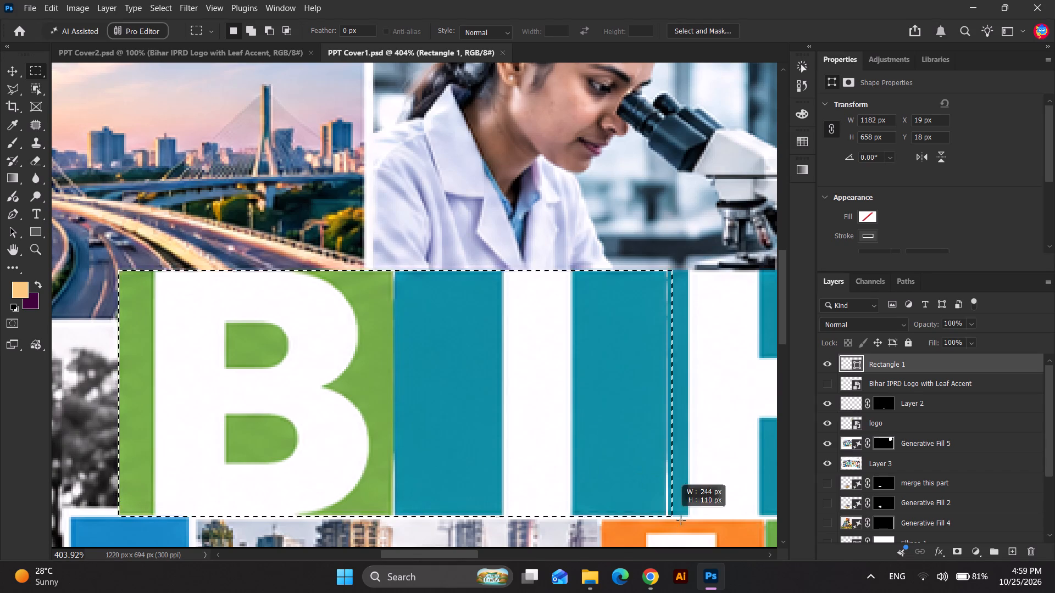
drag(681, 520, 700, 519)
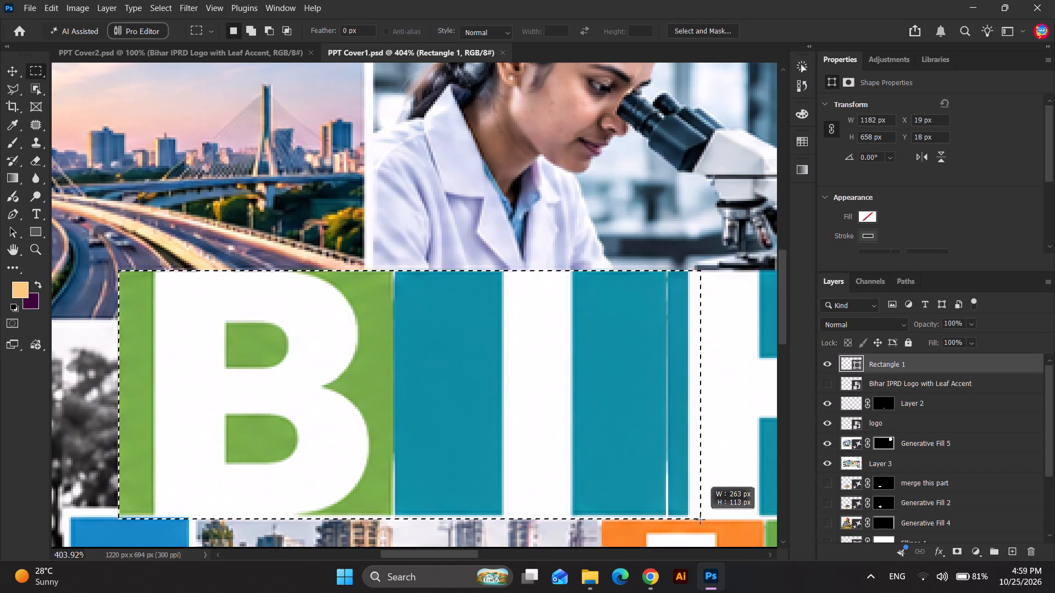
drag(700, 519, 519, 518)
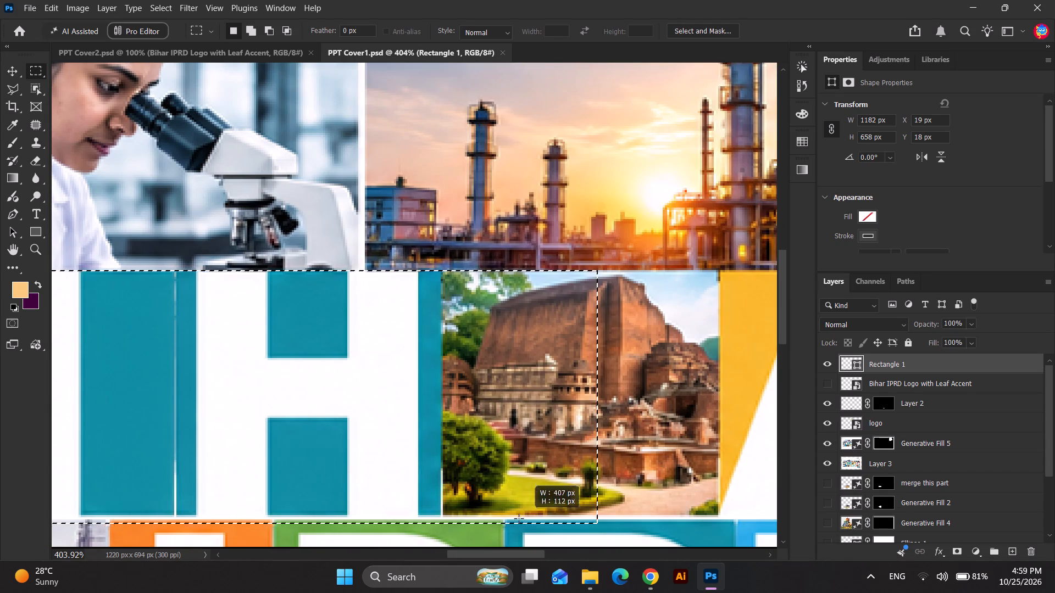
drag(519, 518, 441, 517)
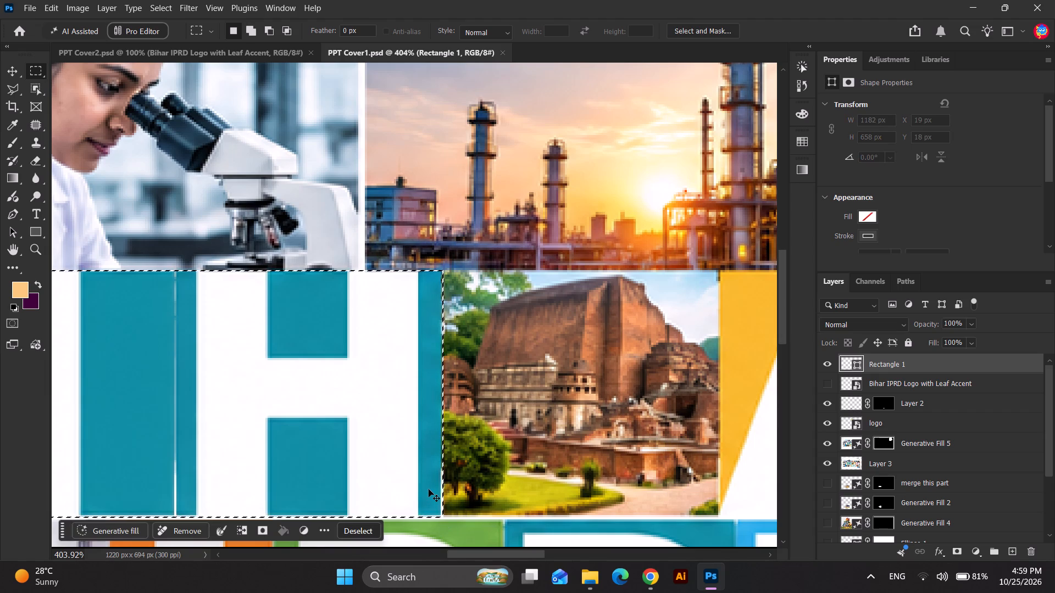
key(ctrl+x)
scroll(435, 423, down, 3)
scroll(952, 484, down, 3)
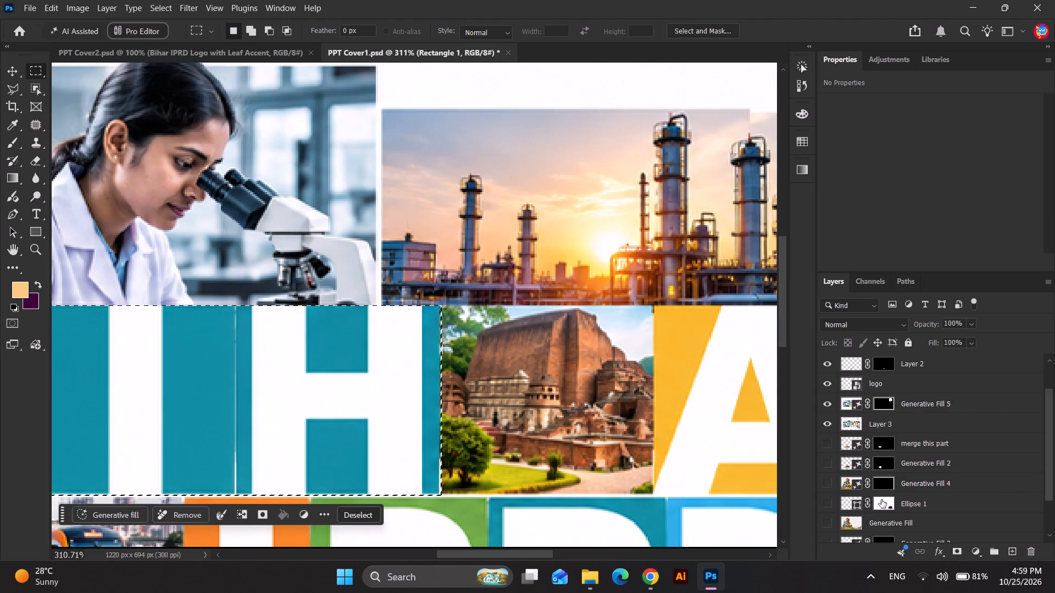
scroll(897, 494, down, 7)
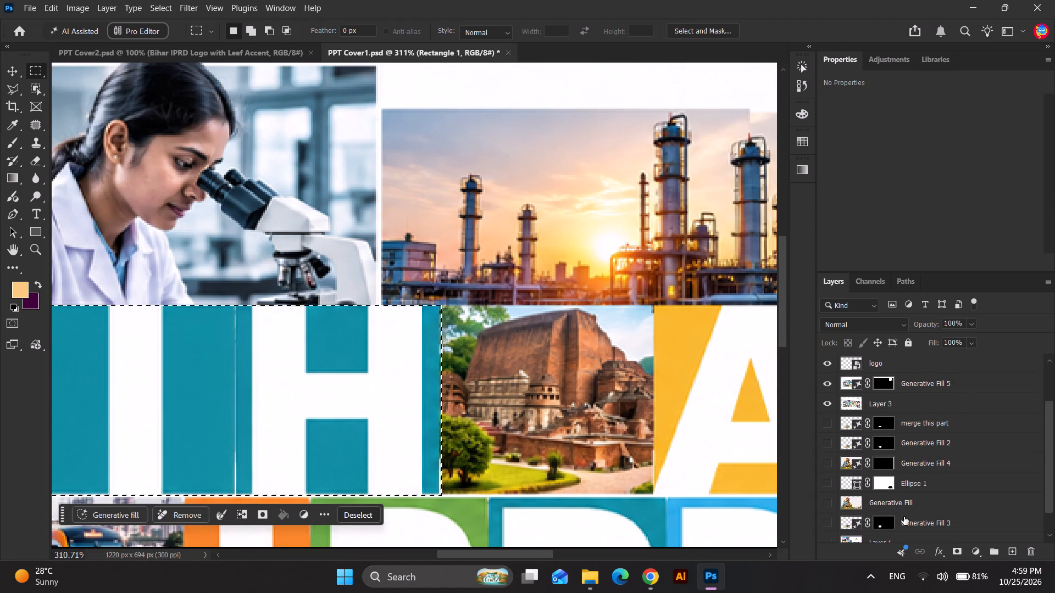
scroll(898, 517, up, 1)
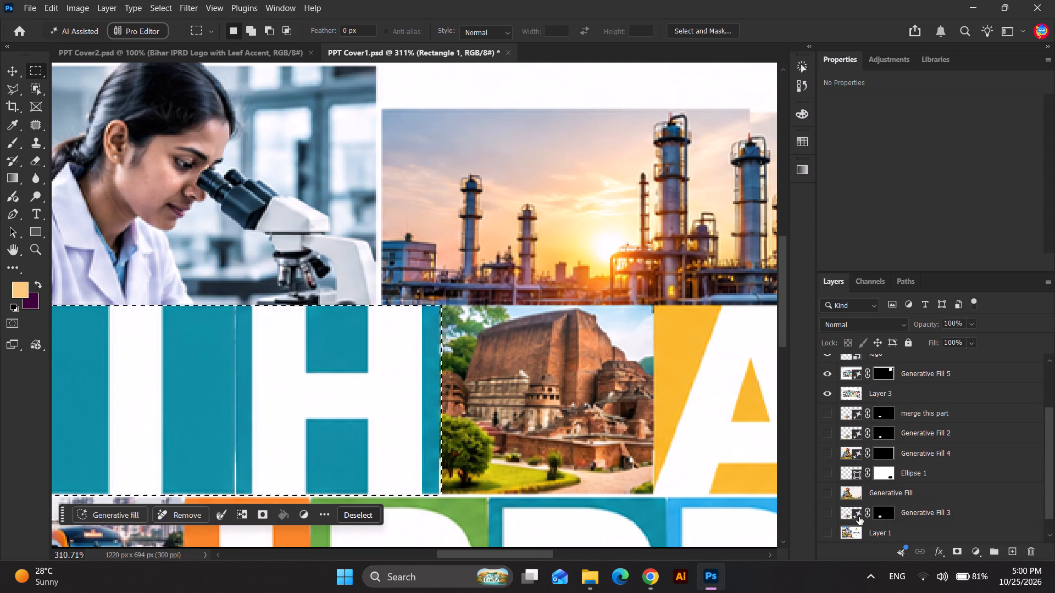
scroll(859, 500, up, 1)
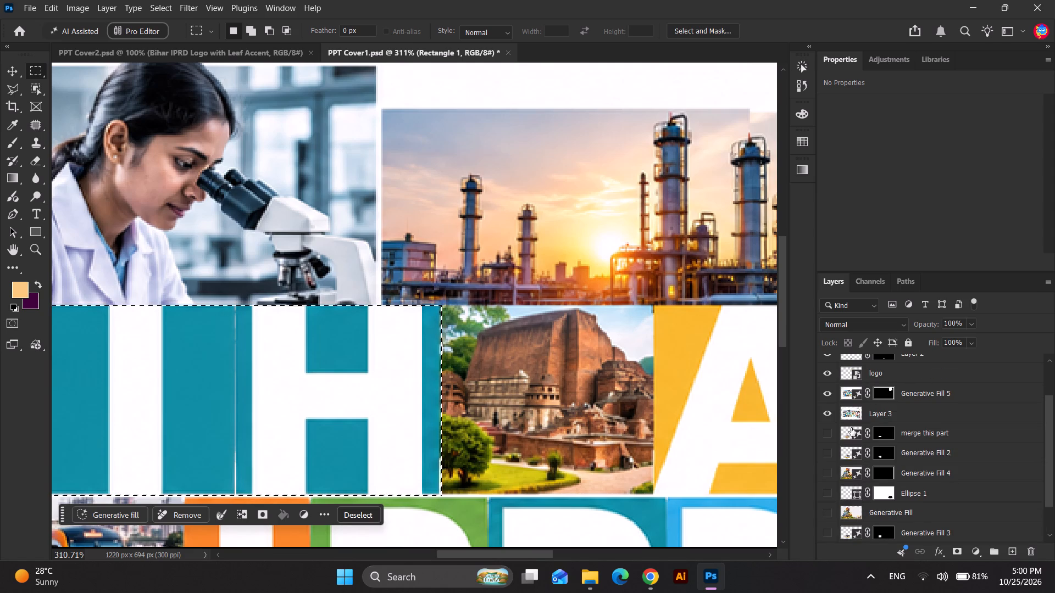
click(867, 413)
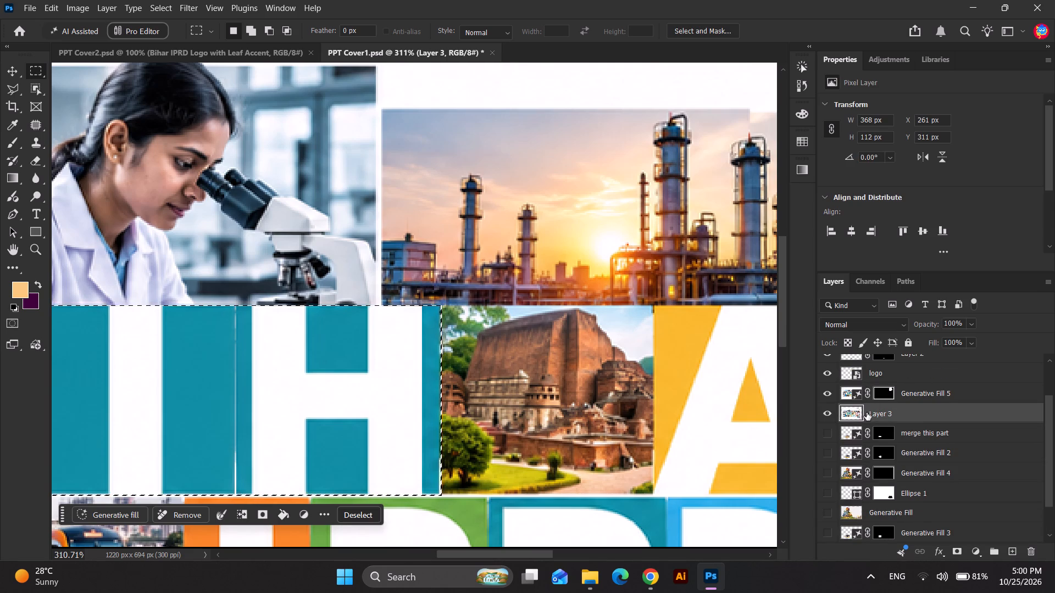
key(ctrl+c)
key(ctrl+x)
Paste the cut BIH tiles as a new layer above Layer 3.
scroll(527, 344, down, 7)
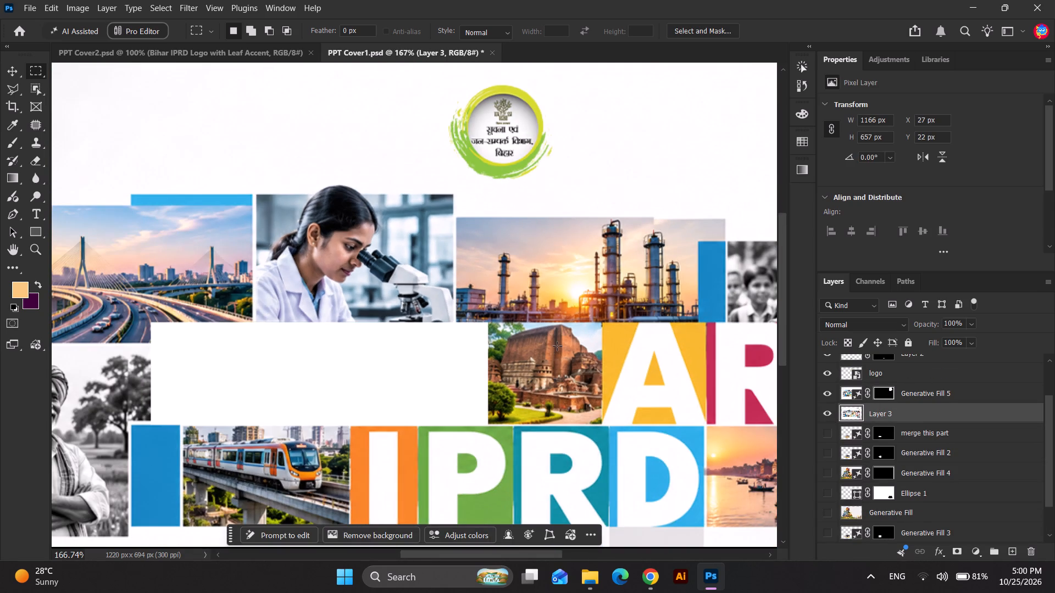
scroll(557, 346, down, 1)
key(ctrl+v)
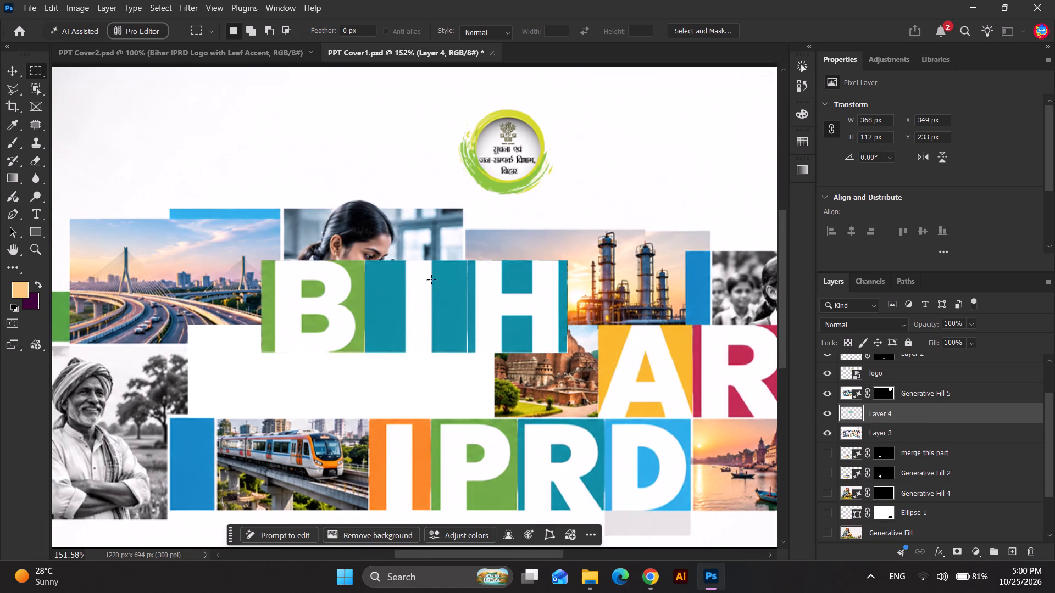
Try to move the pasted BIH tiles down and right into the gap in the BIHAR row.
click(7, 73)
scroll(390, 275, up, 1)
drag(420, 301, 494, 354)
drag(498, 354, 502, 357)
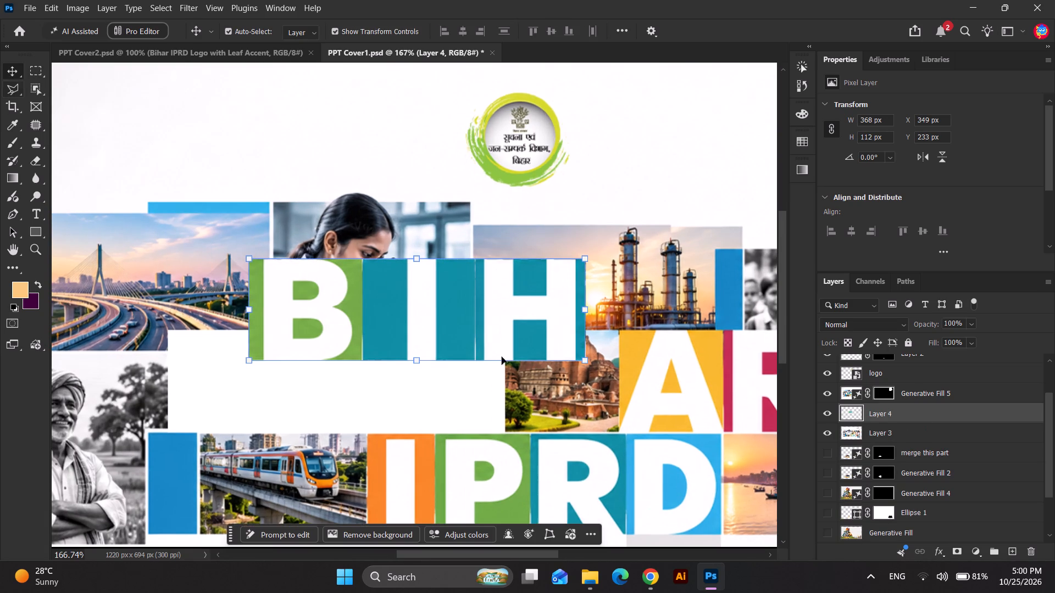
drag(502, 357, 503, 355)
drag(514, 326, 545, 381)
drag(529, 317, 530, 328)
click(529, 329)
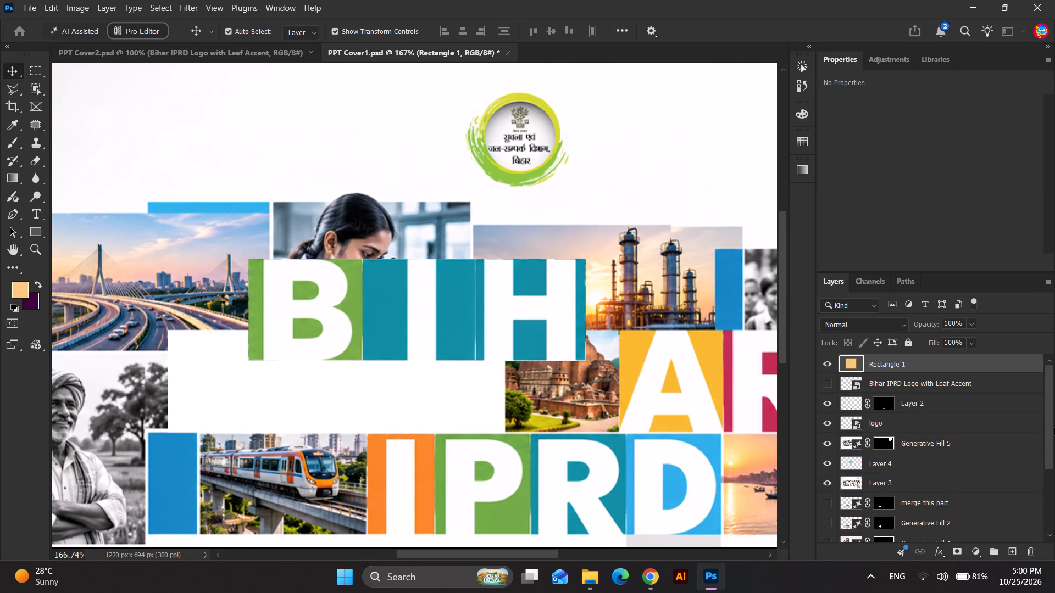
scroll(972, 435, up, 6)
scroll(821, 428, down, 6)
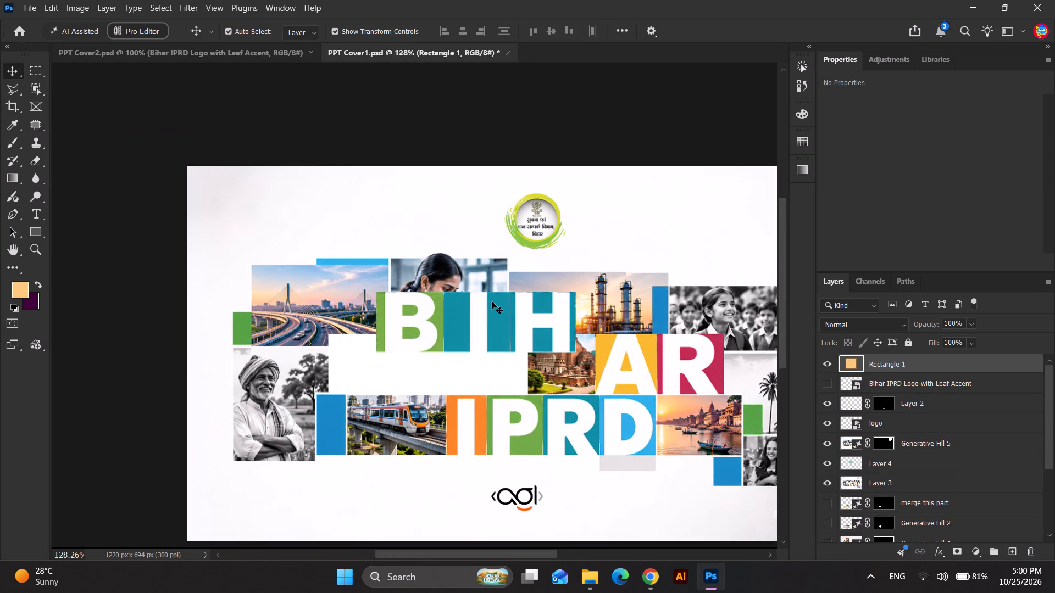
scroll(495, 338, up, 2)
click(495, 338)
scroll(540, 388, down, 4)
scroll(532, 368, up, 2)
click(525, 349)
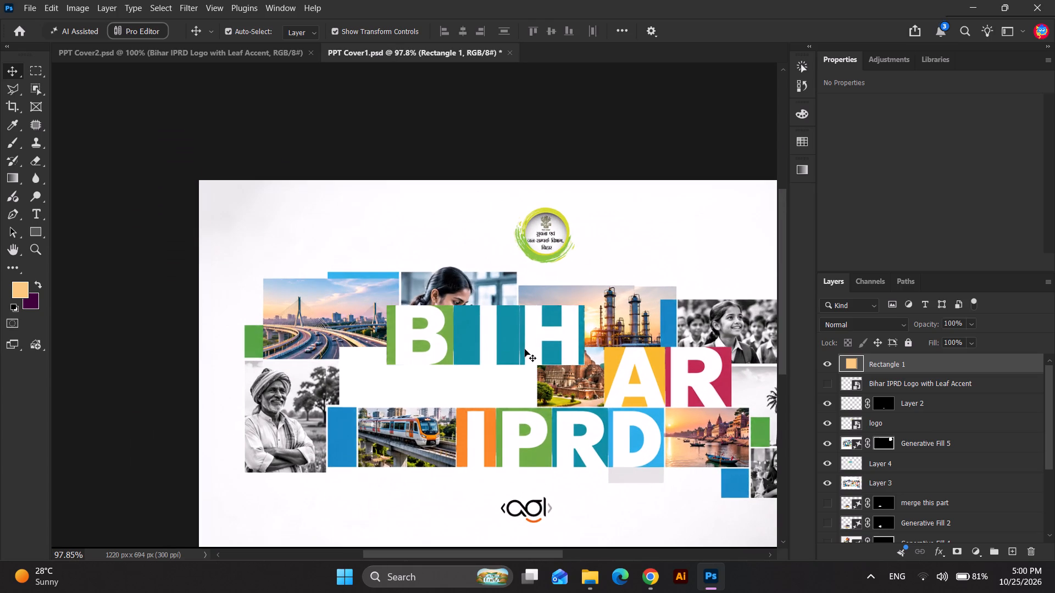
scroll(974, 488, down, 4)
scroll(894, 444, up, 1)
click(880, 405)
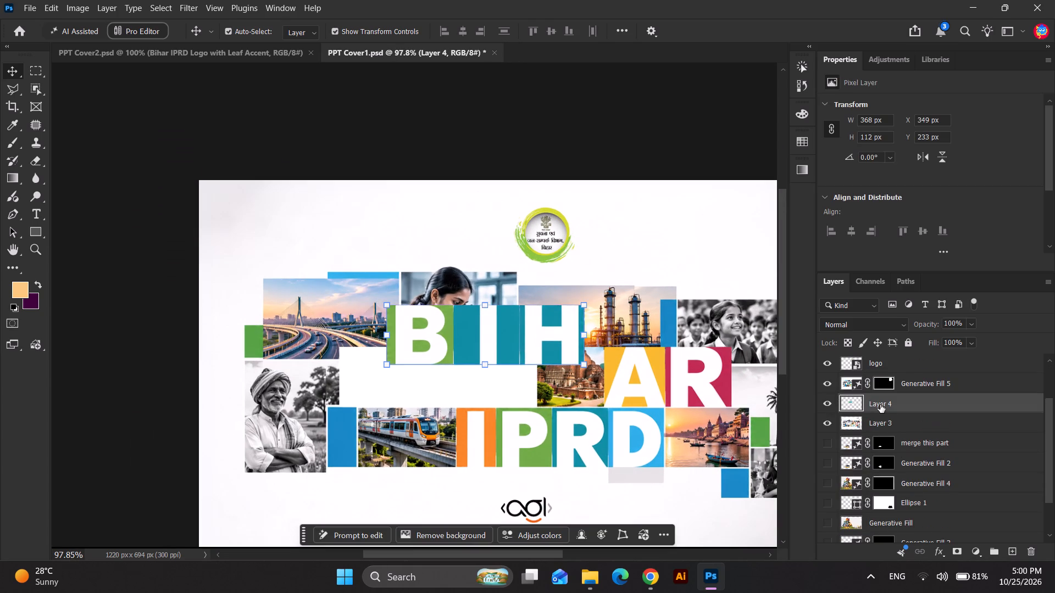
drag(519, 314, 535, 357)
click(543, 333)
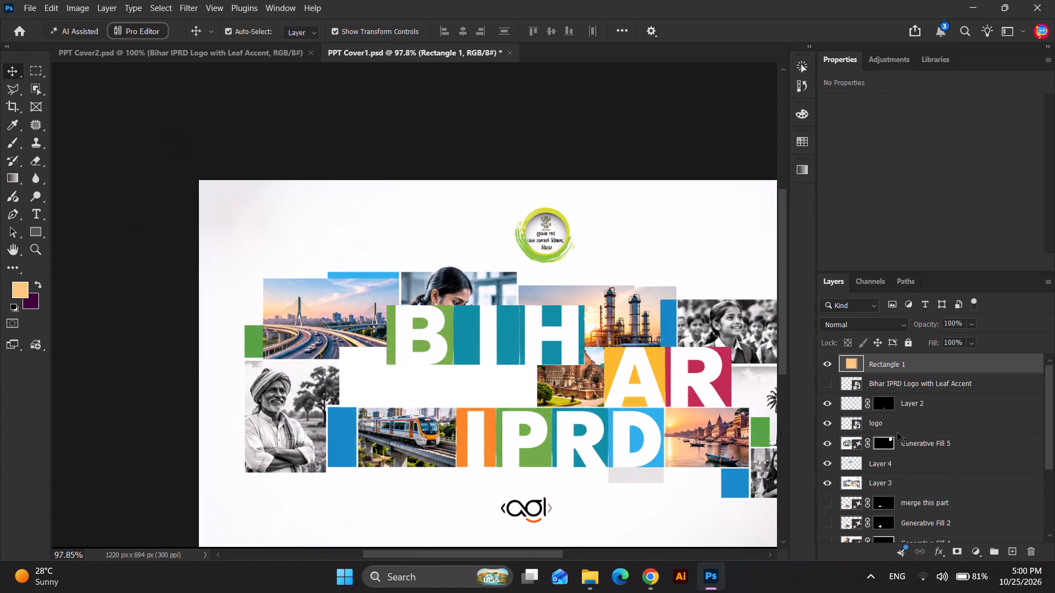
Move the BIH tiles (Layer 4) about 39 px right and 78 px down so they sit flush against the A tile.
click(898, 443)
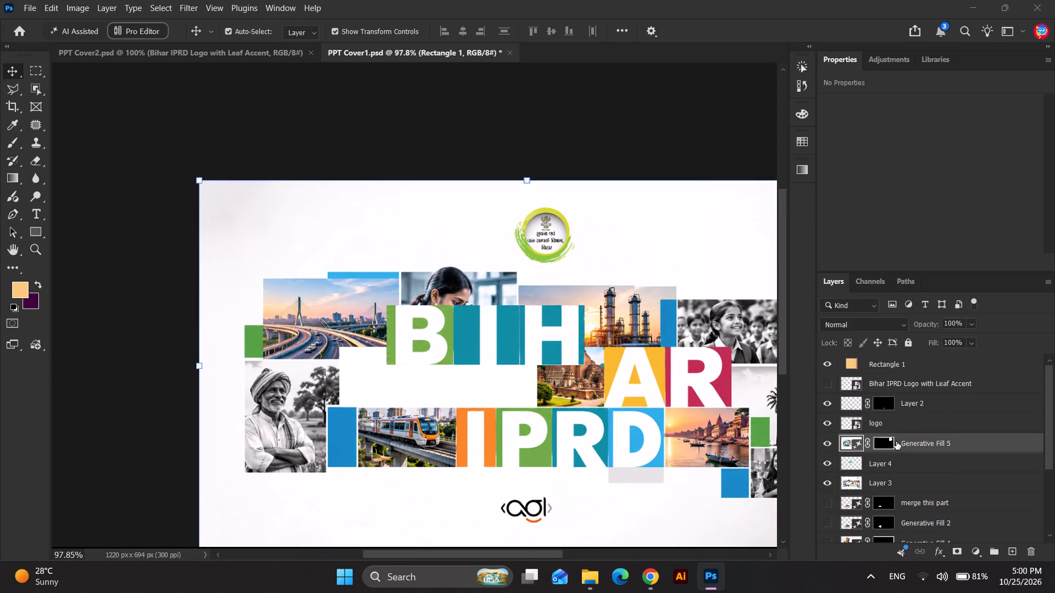
click(881, 466)
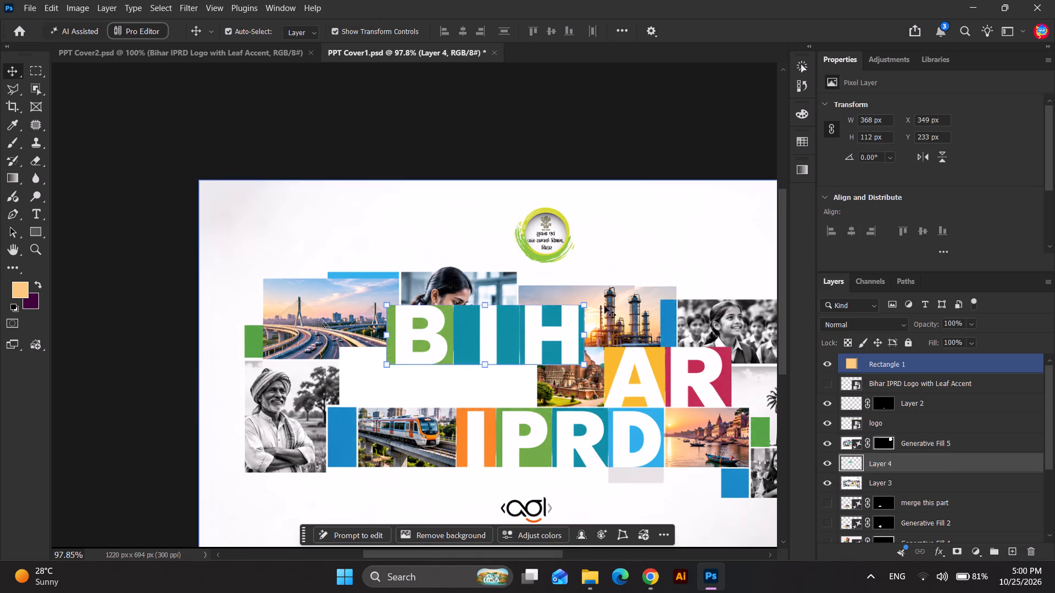
scroll(604, 306, up, 4)
scroll(330, 326, up, 1)
click(436, 304)
drag(438, 326, 460, 364)
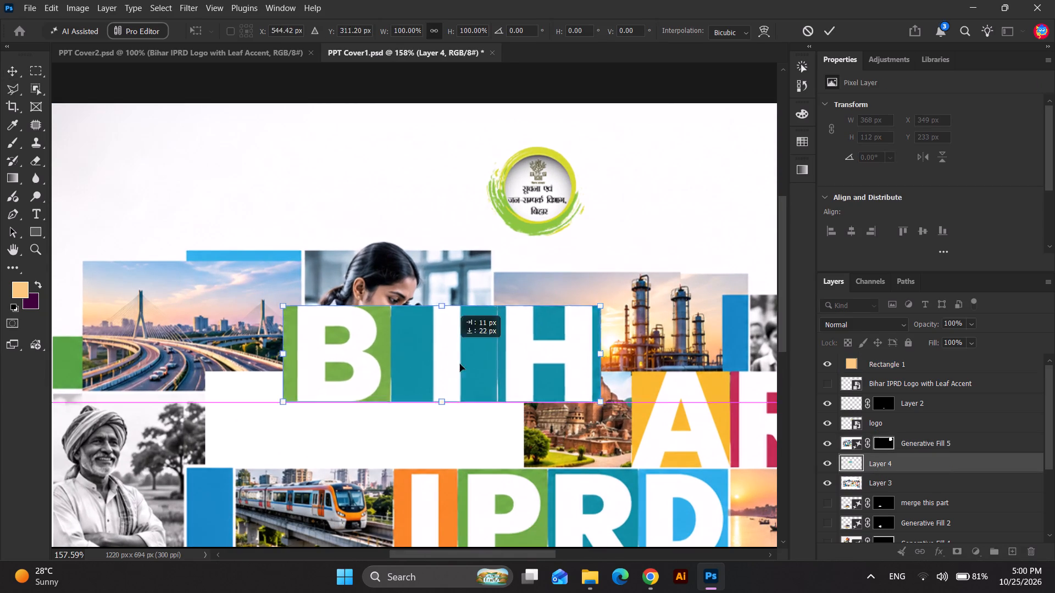
drag(460, 364, 473, 393)
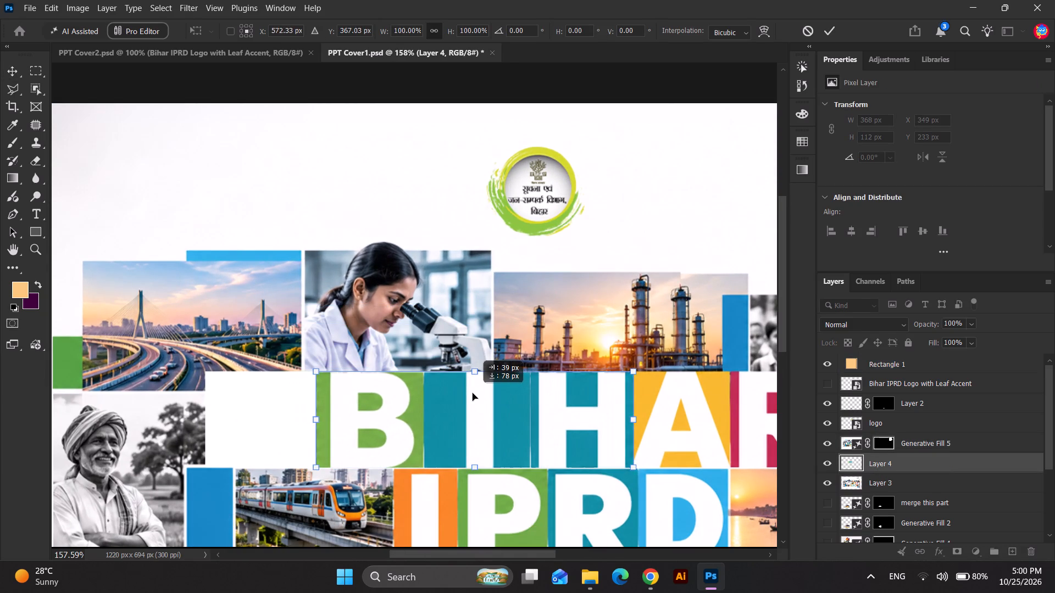
drag(473, 393, 471, 393)
scroll(509, 394, up, 5)
key(Right)
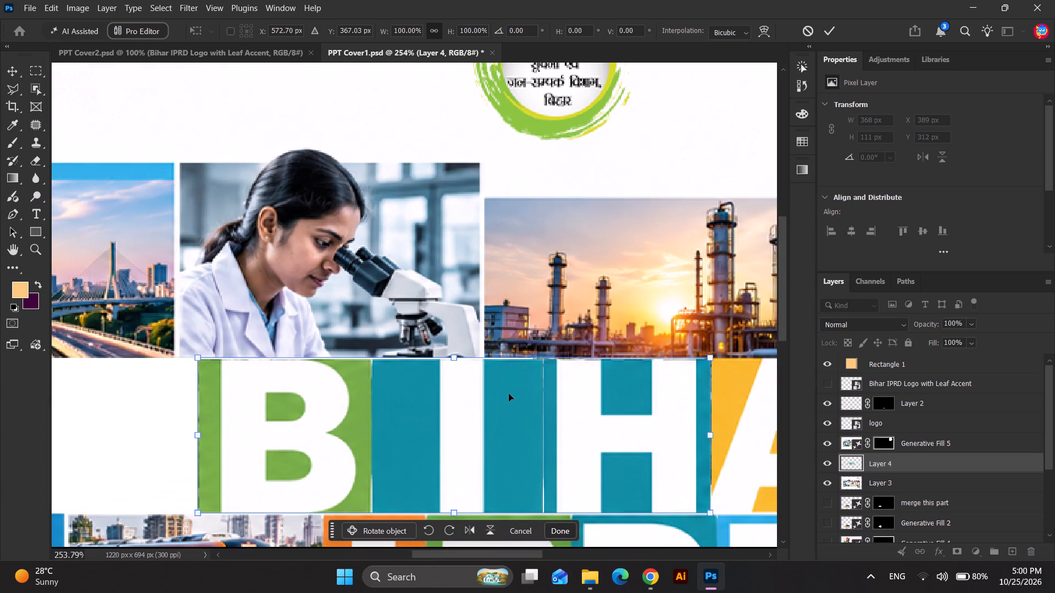
key(Left)
key(Return)
click(436, 260)
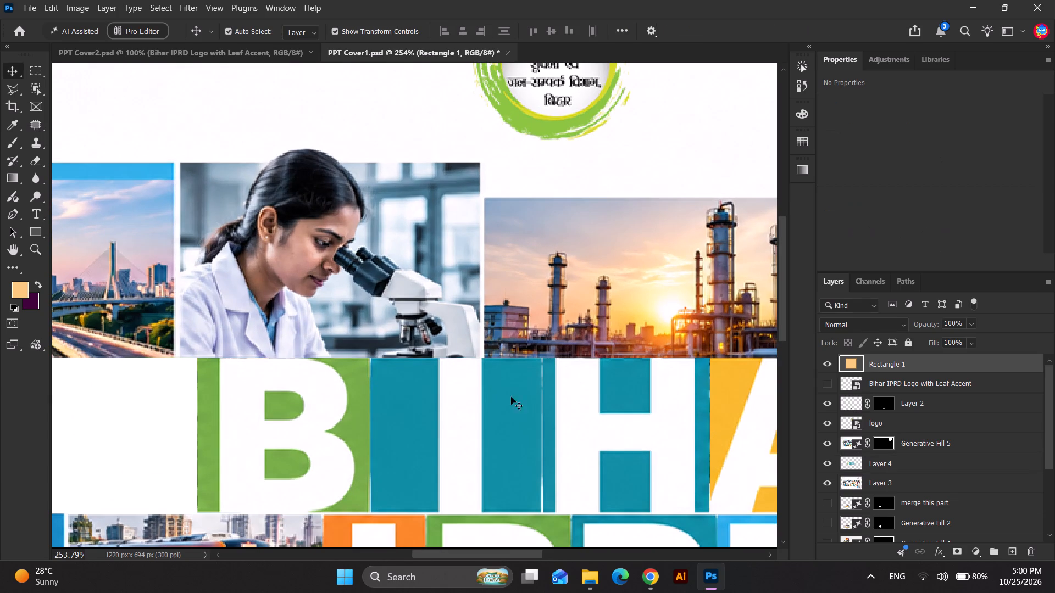
Hide the BIH tiles layer (Layer 4).
click(690, 426)
click(827, 463)
Cut the brick monument photo beside the A tile from Layer 3 and paste it as its own layer.
scroll(712, 413, up, 1)
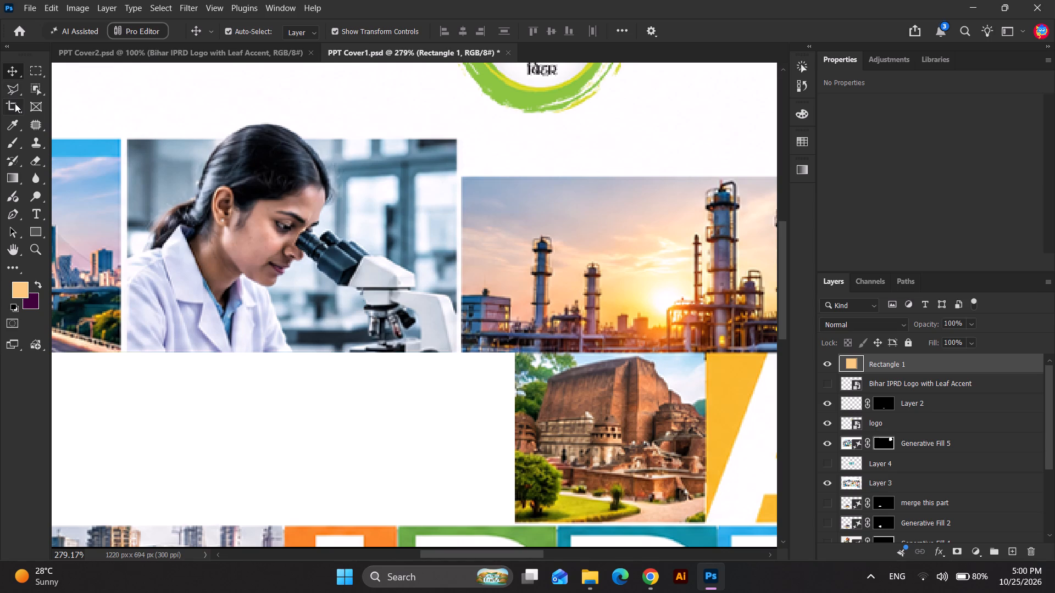
click(30, 71)
scroll(558, 374, up, 2)
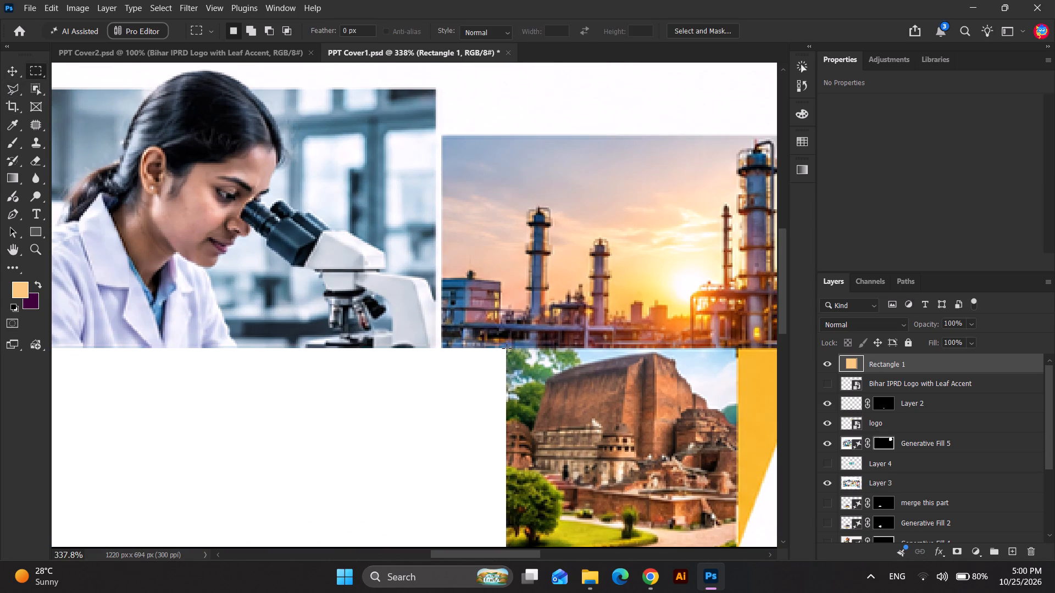
drag(506, 349, 717, 532)
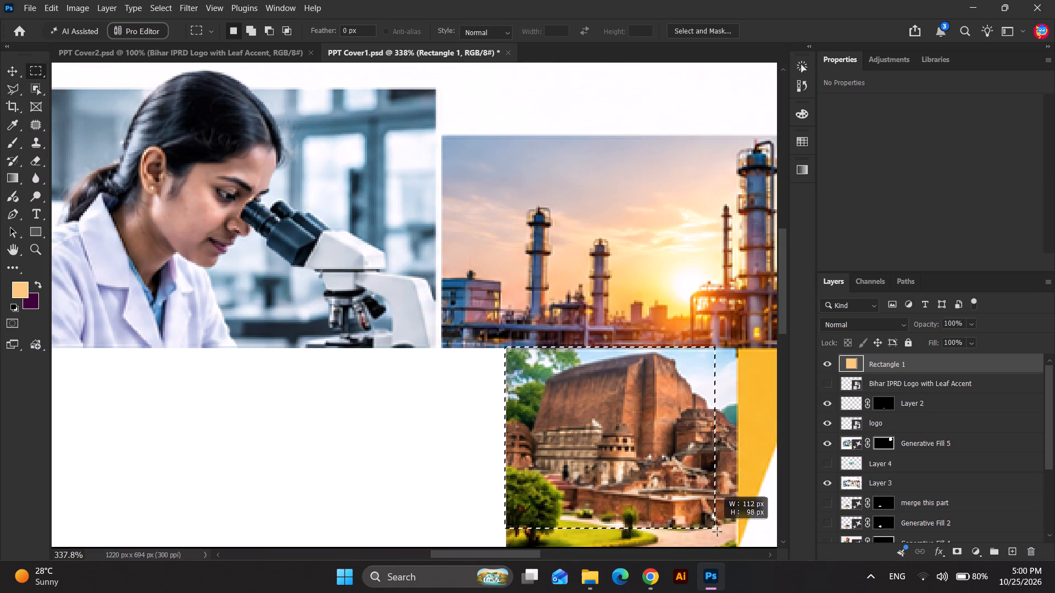
drag(717, 532, 737, 515)
key(ctrl+x)
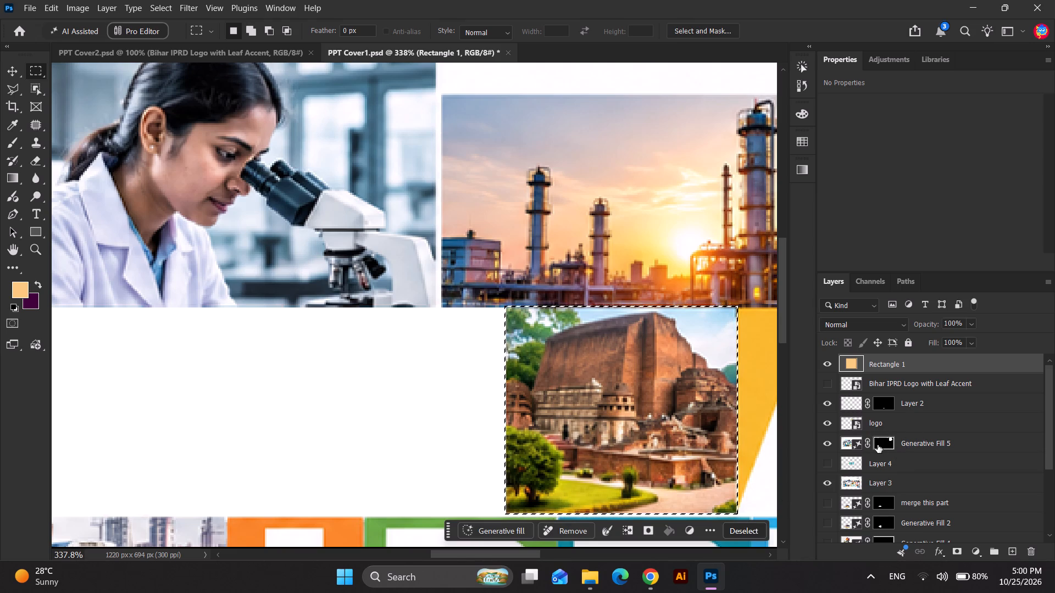
click(828, 445)
click(828, 445)
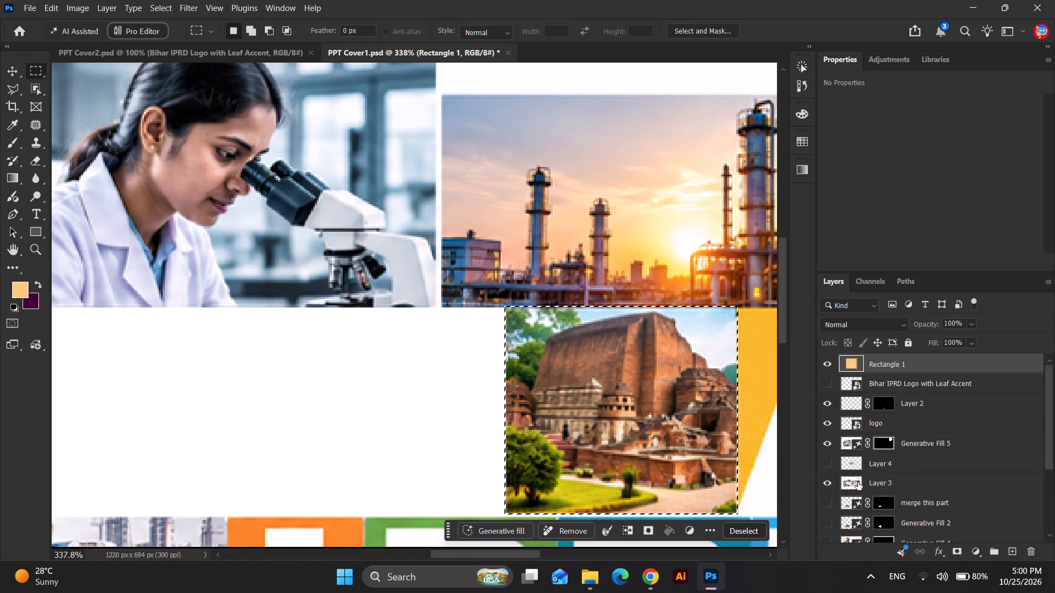
click(858, 482)
key(ctrl+x)
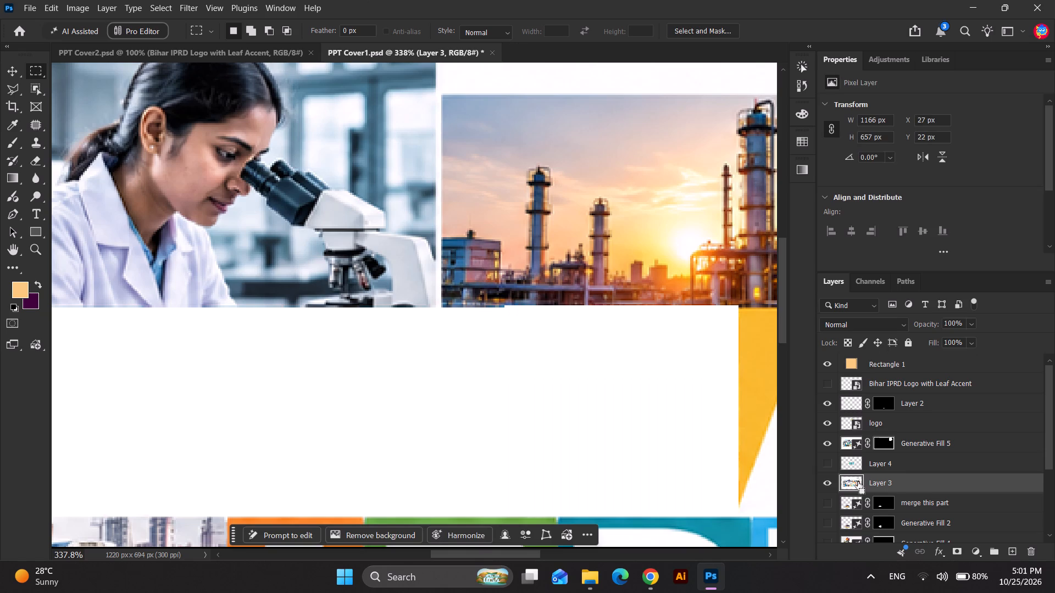
key(ctrl+v)
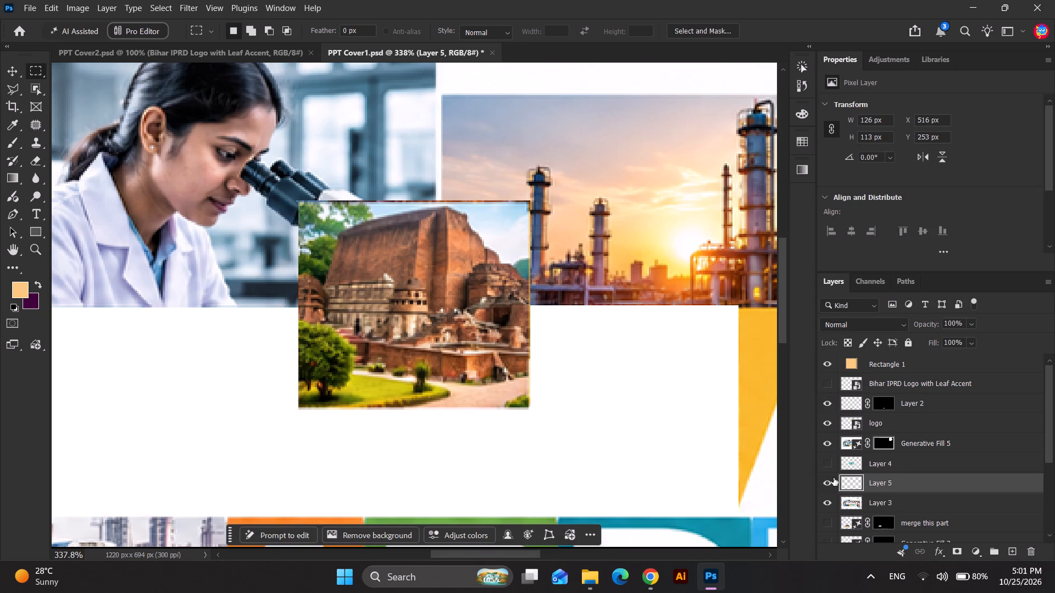
Show the BIH tiles layer (Layer 4) again.
click(831, 465)
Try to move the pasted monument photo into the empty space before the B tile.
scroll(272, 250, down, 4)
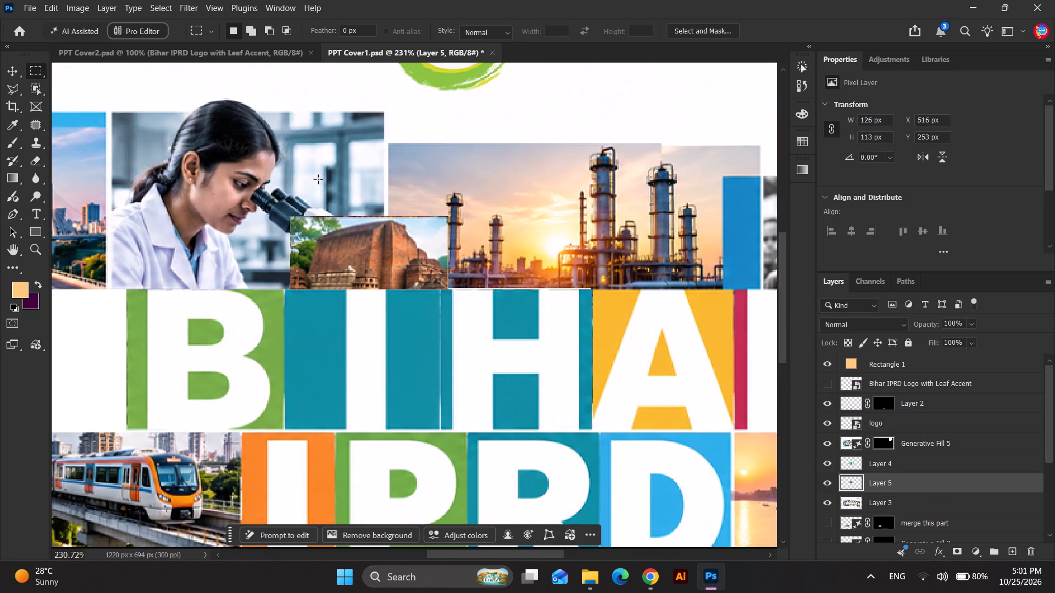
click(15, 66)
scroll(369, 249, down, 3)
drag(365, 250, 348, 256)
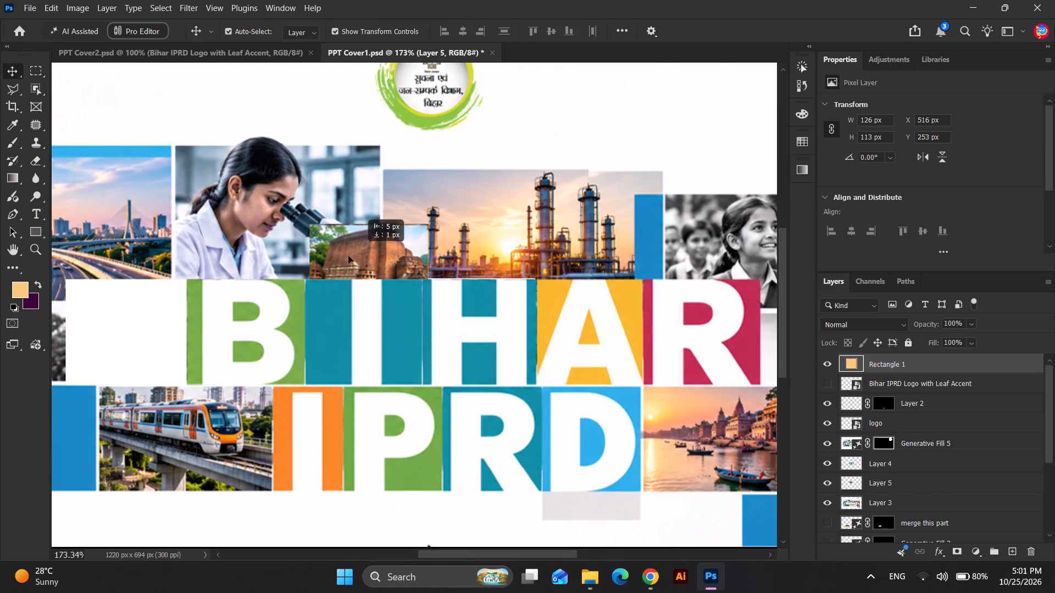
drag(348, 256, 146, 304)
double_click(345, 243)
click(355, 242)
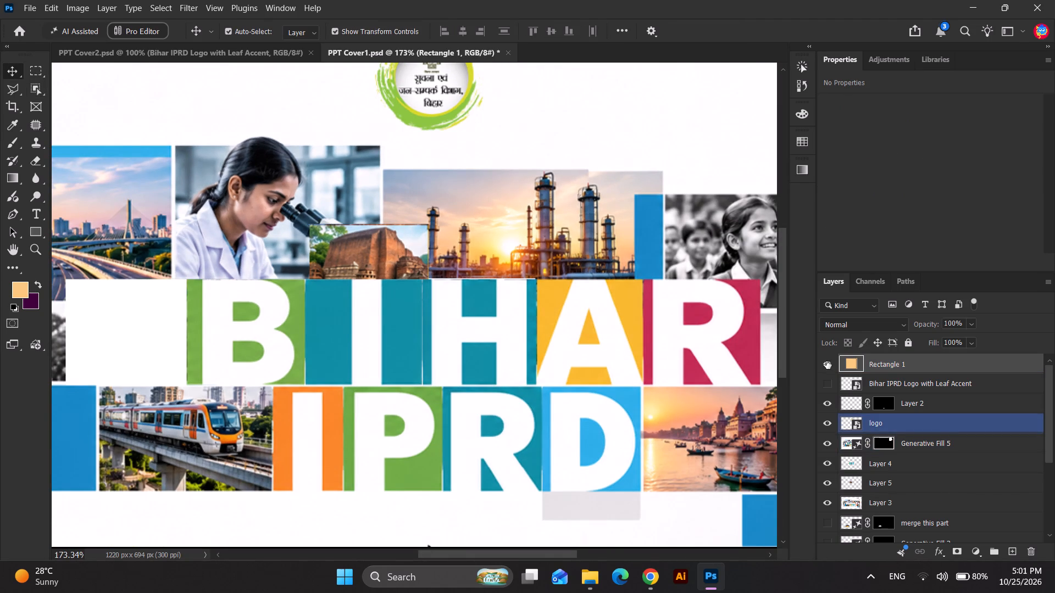
Hide the Rectangle 1 layer.
click(894, 366)
click(829, 361)
Move the monument photo (Layer 5) into the gap before the B tile, at about X 262 px, Y 311 px.
scroll(832, 367, down, 3)
scroll(912, 405, up, 3)
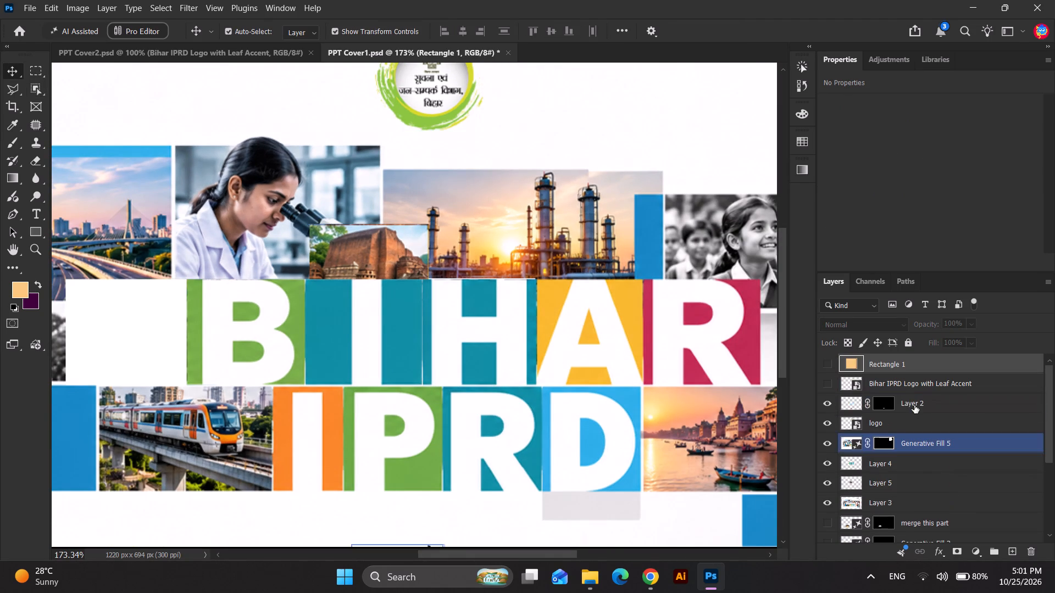
scroll(914, 405, up, 6)
scroll(508, 299, down, 8)
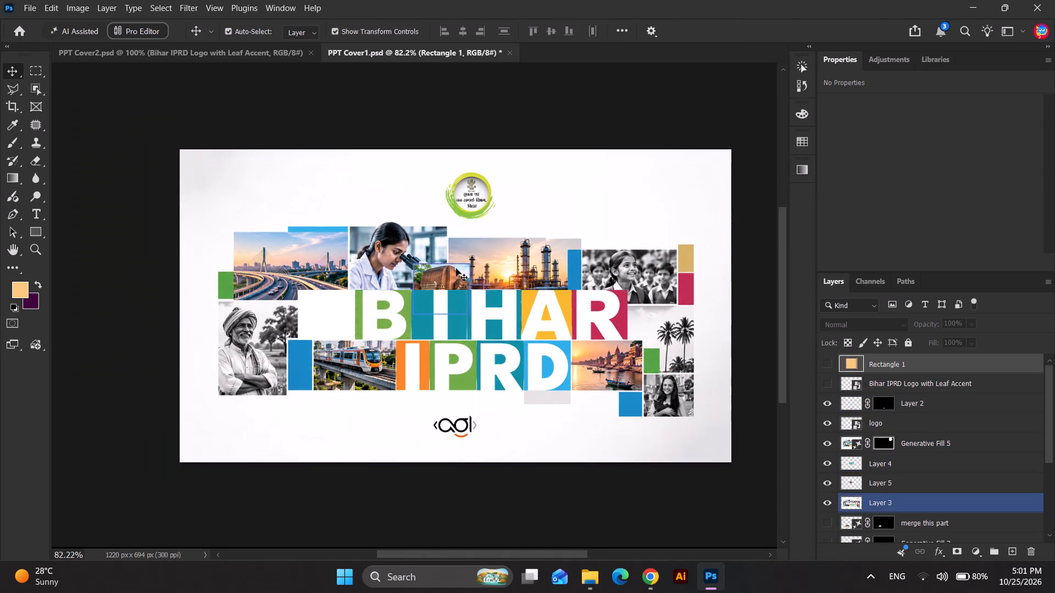
click(453, 269)
drag(447, 282, 332, 310)
scroll(335, 310, up, 11)
key(Left)
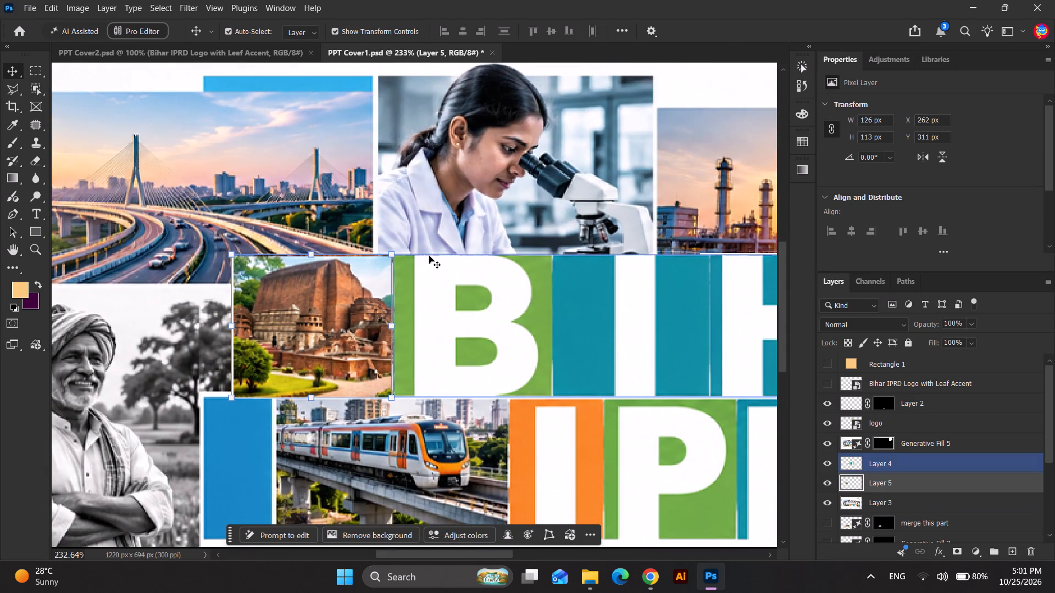
key(Right)
key(Return)
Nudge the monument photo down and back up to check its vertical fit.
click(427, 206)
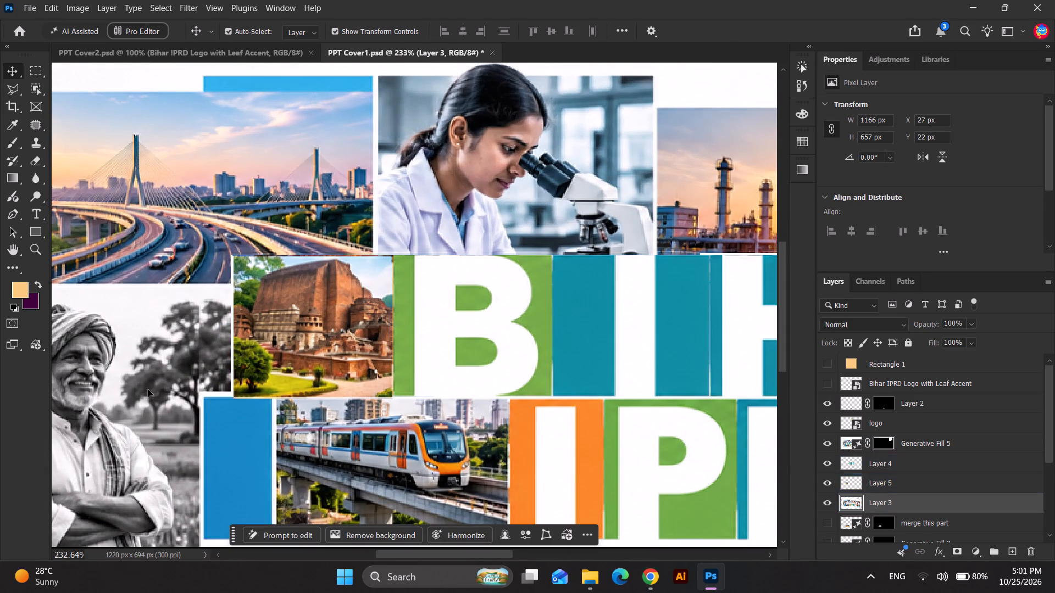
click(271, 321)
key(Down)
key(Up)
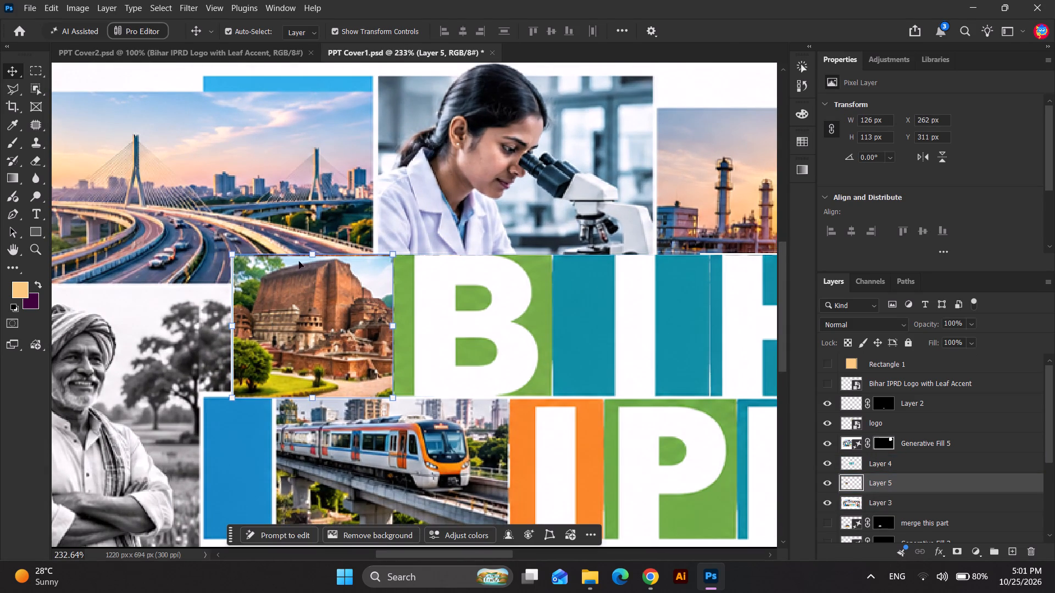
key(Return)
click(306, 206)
Trim the monument photo's top edge by deleting the pixels inside a selection about 148 px wide and 15 px high.
scroll(273, 322, up, 3)
click(273, 322)
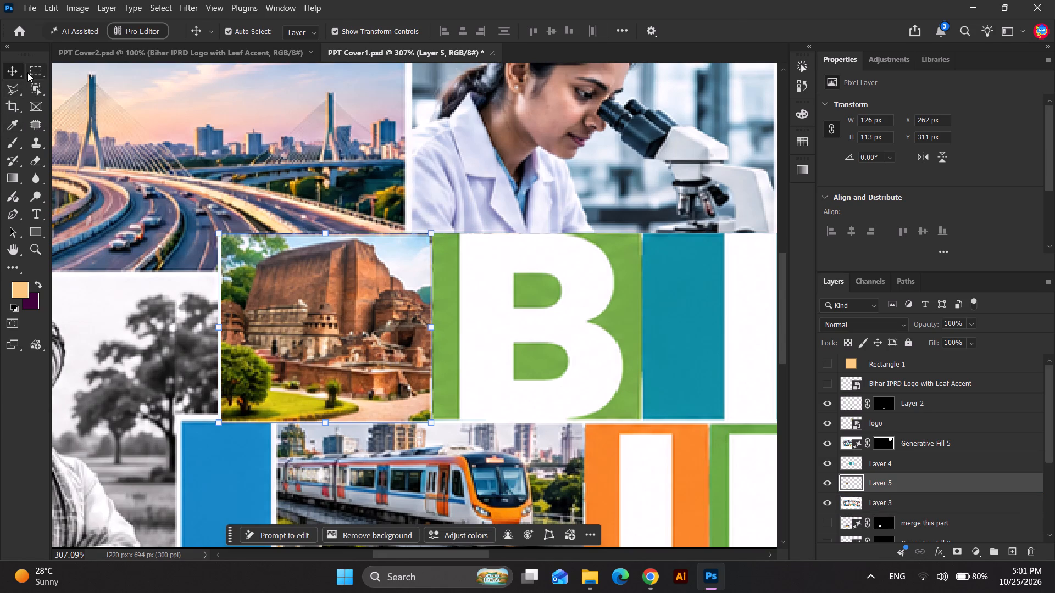
click(27, 72)
scroll(102, 143, up, 2)
drag(137, 163, 467, 242)
drag(470, 242, 509, 252)
drag(525, 255, 534, 254)
scroll(351, 240, up, 3)
drag(173, 221, 570, 262)
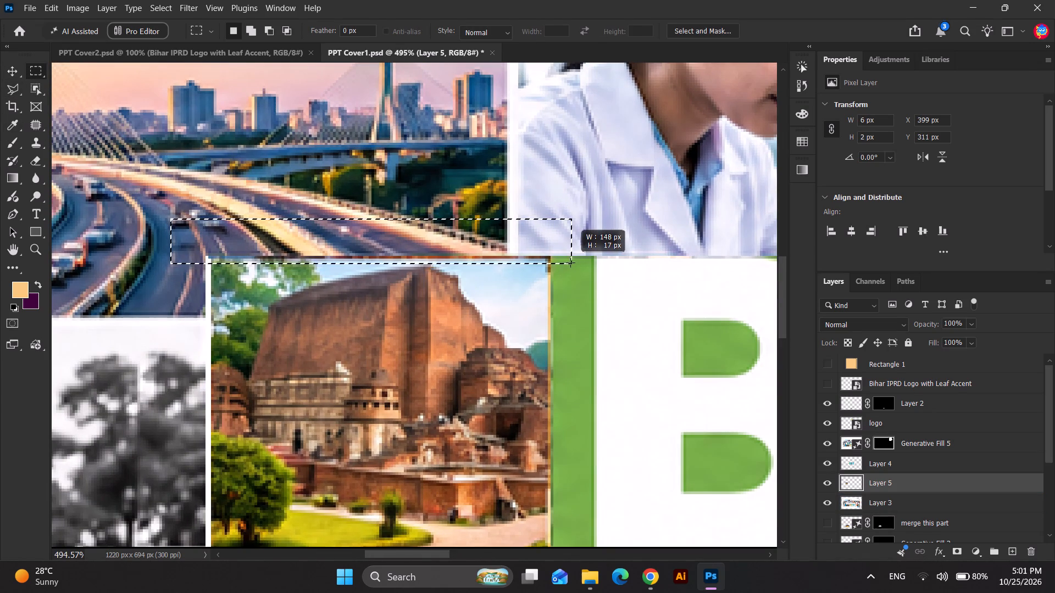
drag(570, 262, 571, 258)
key(Delete)
Trim the monument photo's edge next to the B tile by deleting inside a selection about 18 px by 127 px.
drag(593, 234, 592, 236)
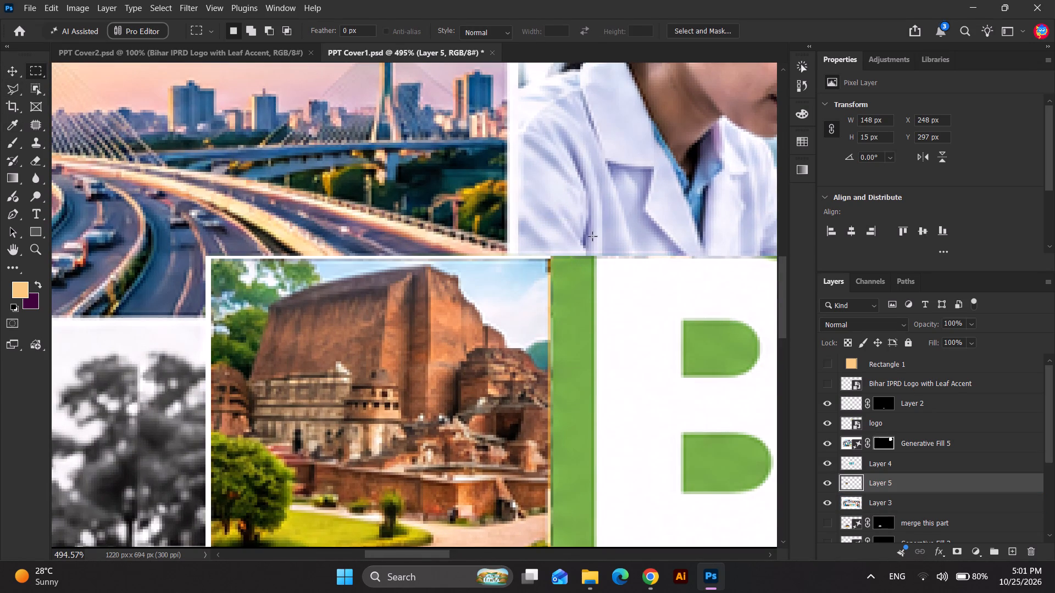
drag(592, 236, 552, 540)
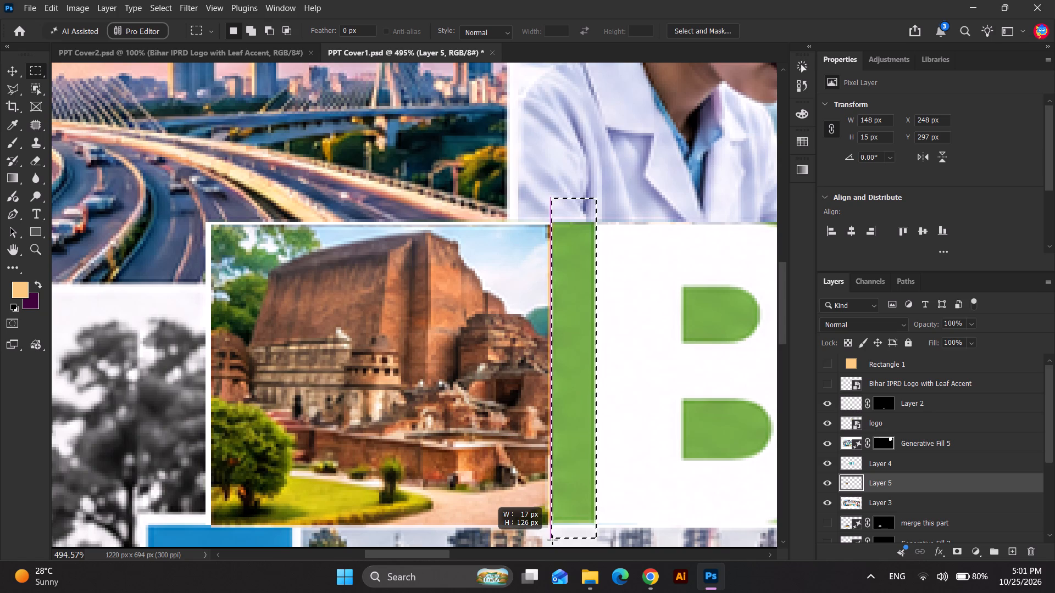
drag(552, 540, 548, 541)
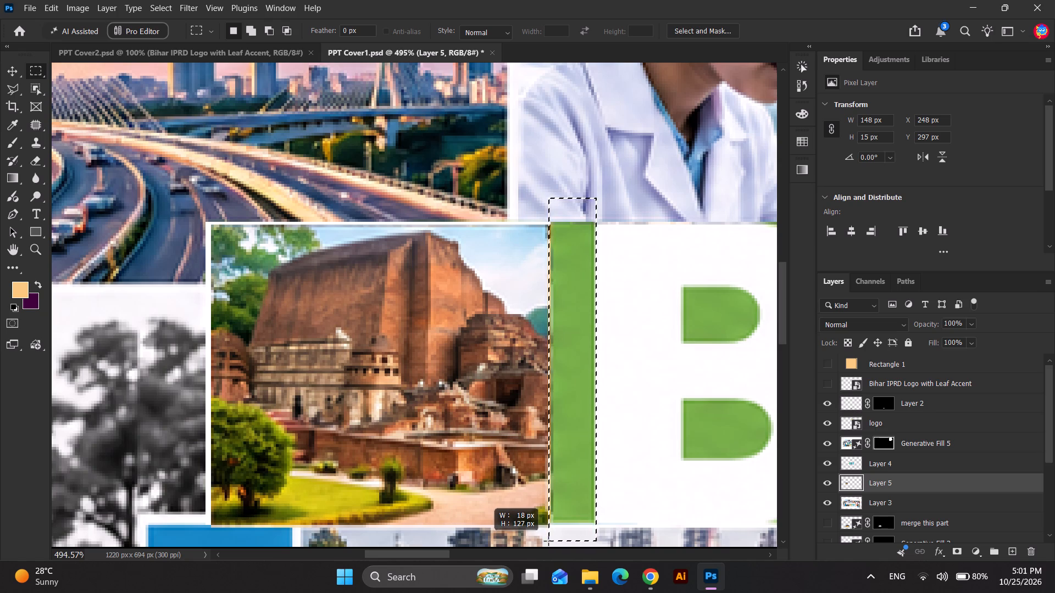
drag(548, 541, 549, 541)
key(Delete)
click(425, 177)
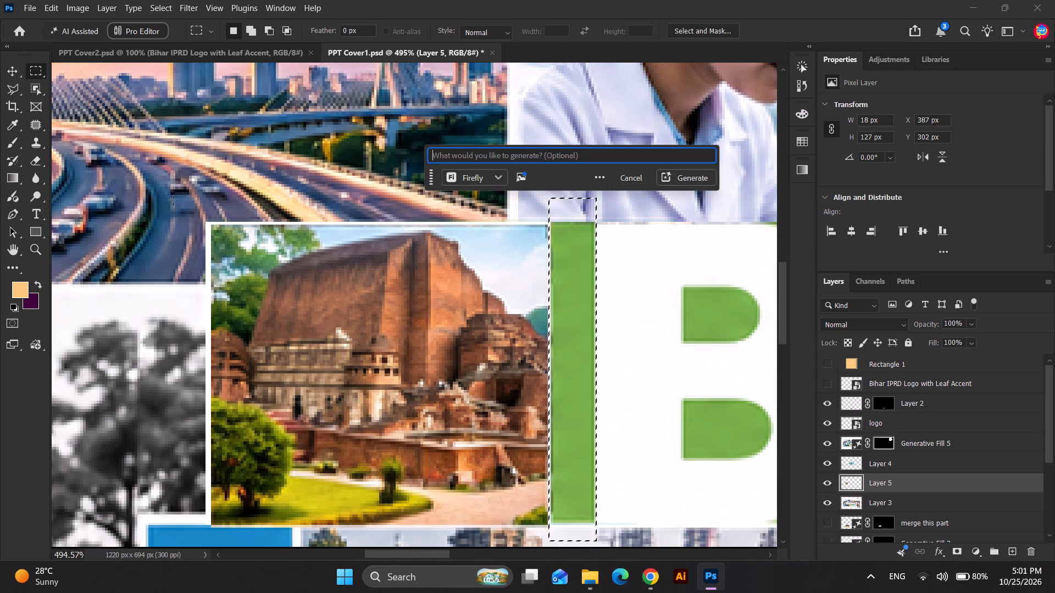
Trim the monument photo's left edge by deleting inside a selection about 14 px by 126 px, and clear the selection.
drag(173, 200, 209, 538)
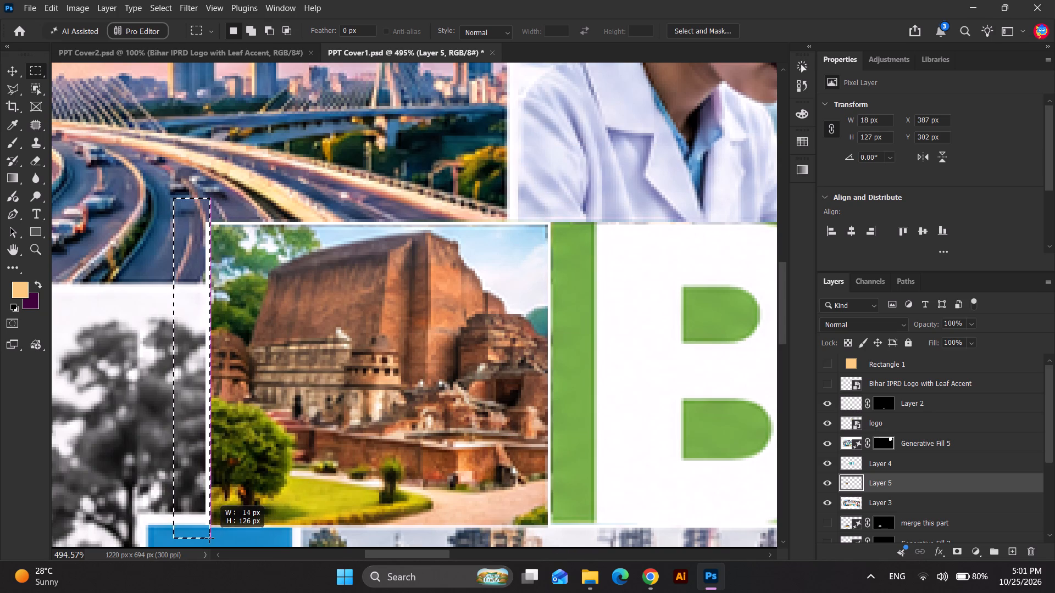
key(Delete)
key(Delete)
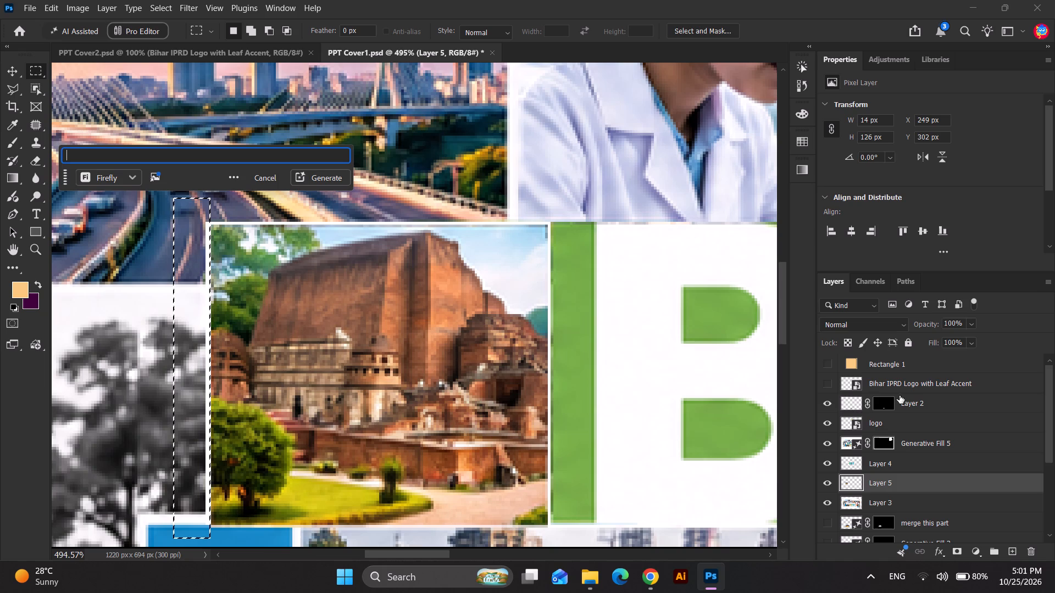
click(895, 486)
click(829, 478)
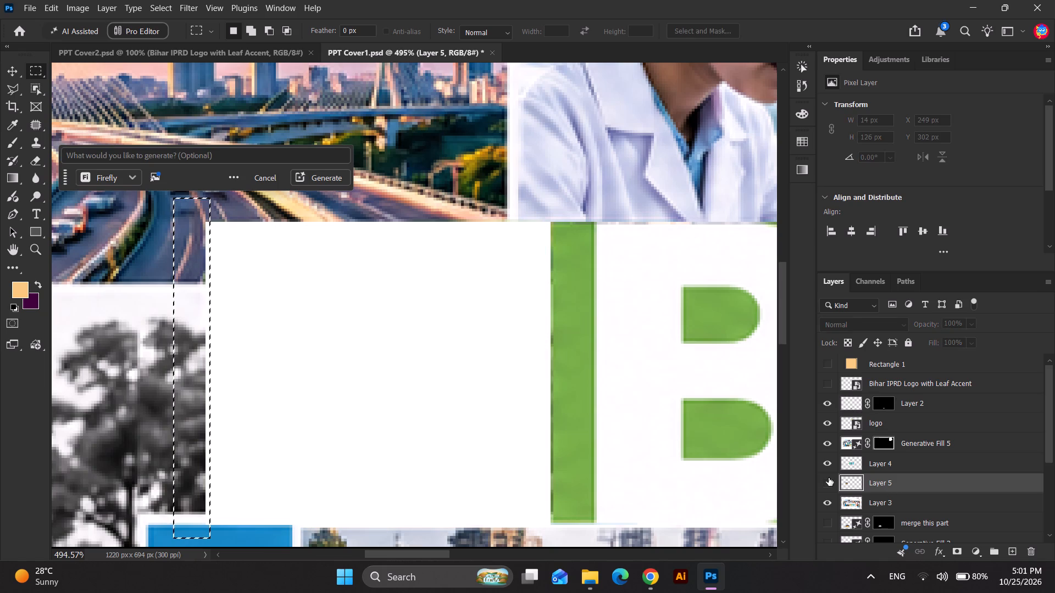
click(829, 478)
click(11, 69)
click(384, 274)
scroll(384, 274, down, 3)
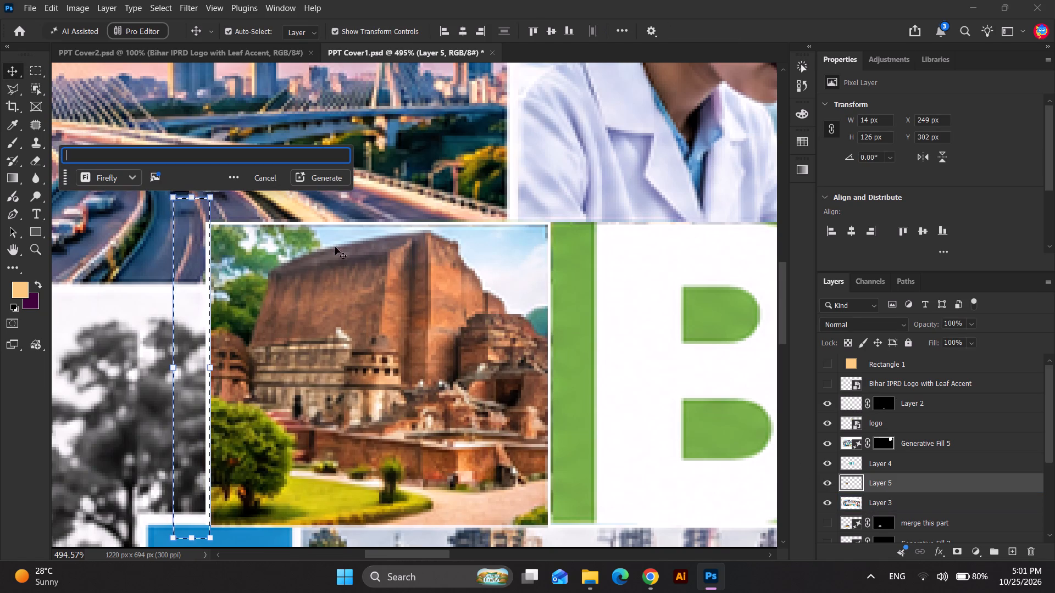
click(32, 72)
click(119, 115)
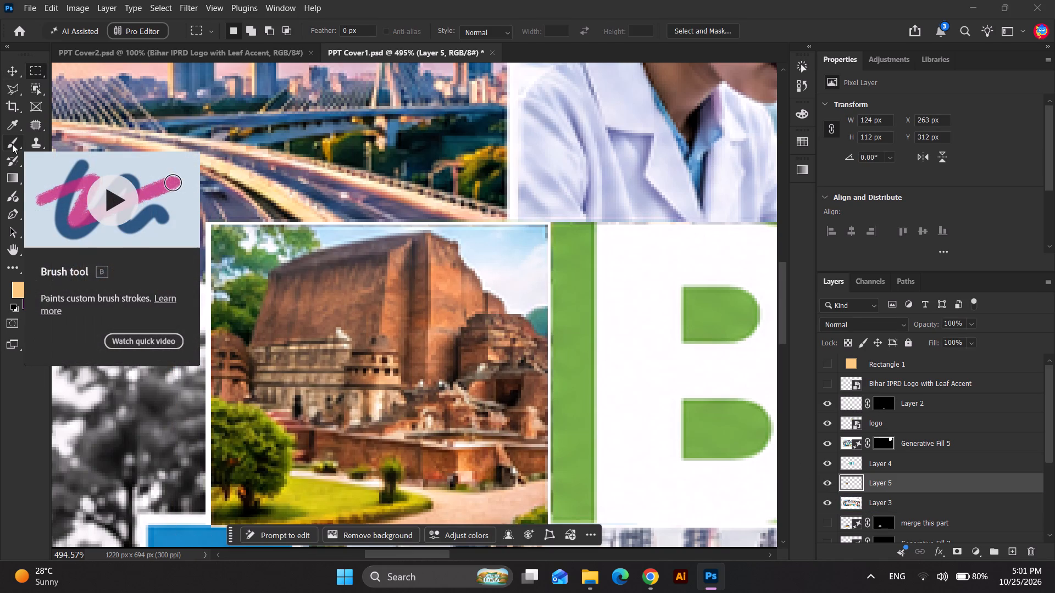
Scale the monument photo up from its upper-left corner to about 102.15% so it fills the gap.
click(12, 74)
scroll(137, 198, up, 2)
drag(223, 228, 216, 229)
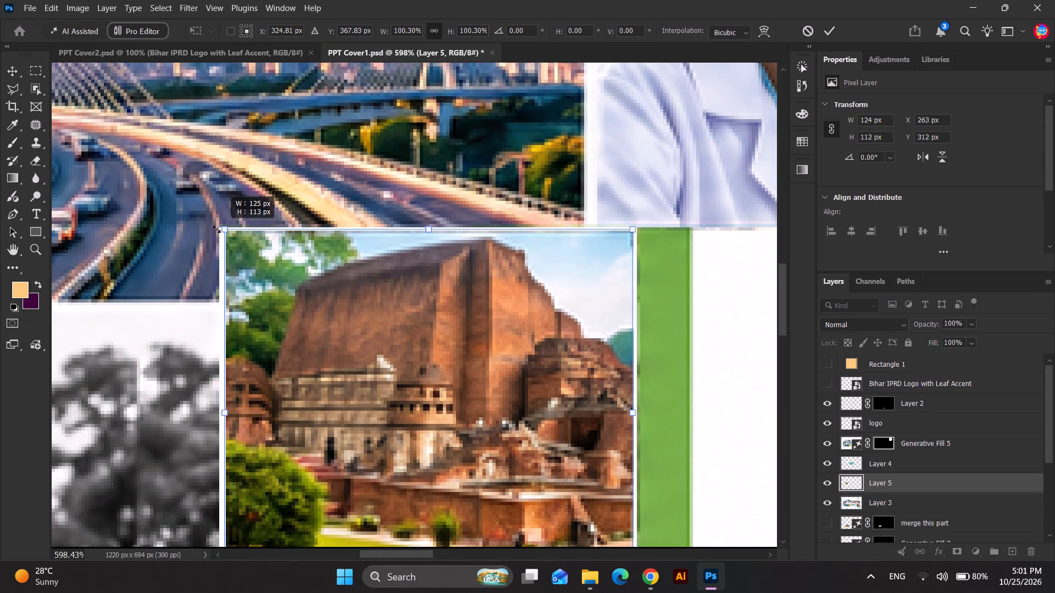
drag(216, 229, 205, 228)
scroll(232, 119, down, 4)
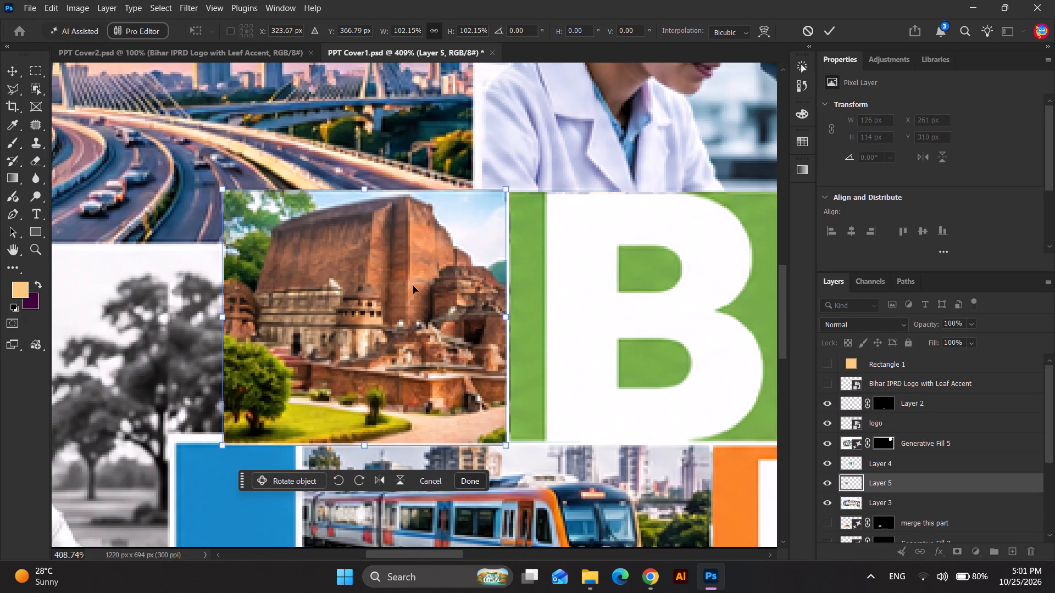
scroll(367, 225, down, 3)
key(Return)
click(334, 129)
Review the rearranged BIHAR IPRD collage across the whole cover.
scroll(285, 295, down, 12)
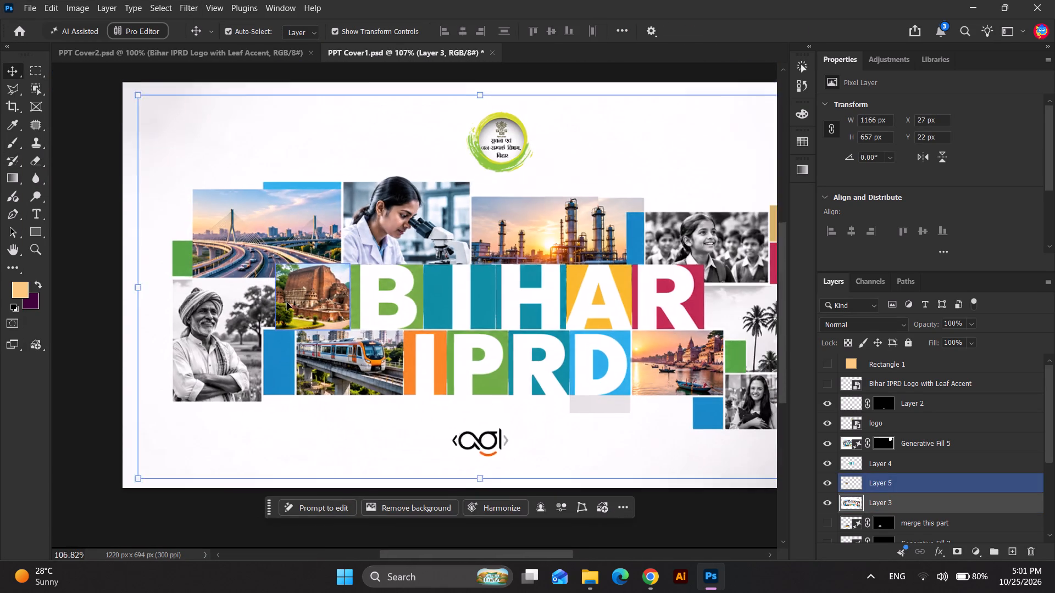
scroll(287, 303, down, 1)
scroll(423, 356, down, 2)
click(147, 340)
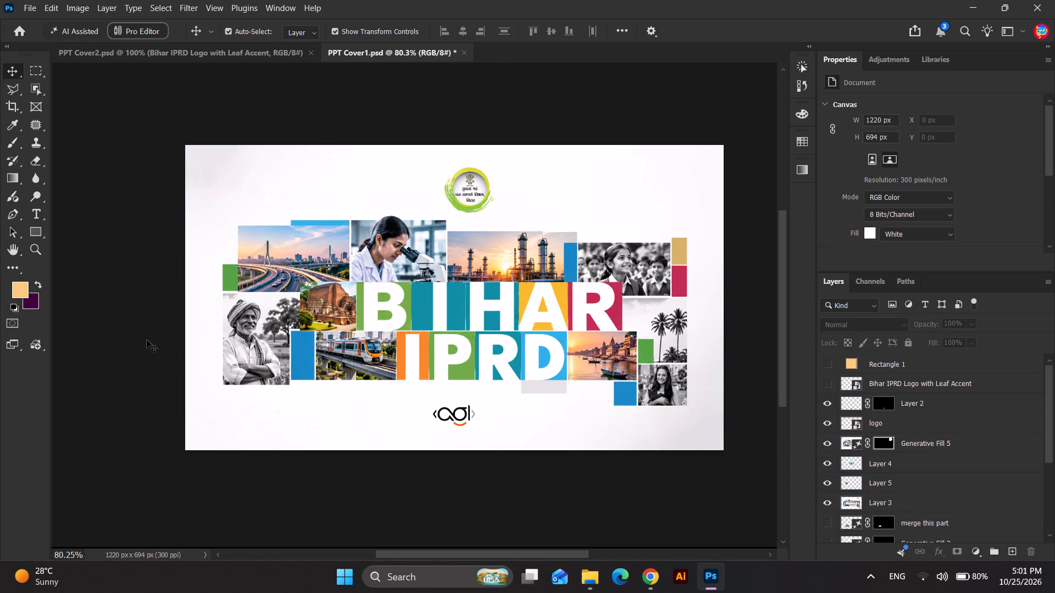
scroll(147, 340, down, 4)
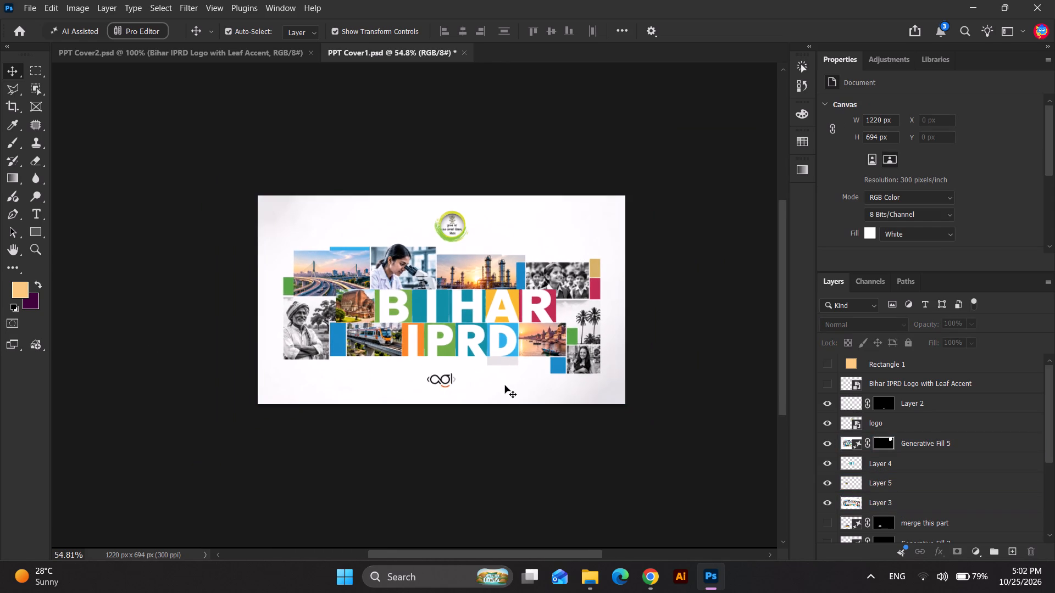
scroll(504, 383, up, 3)
scroll(504, 383, down, 2)
Save PPT Cover1.psd.
key(ctrl+s)
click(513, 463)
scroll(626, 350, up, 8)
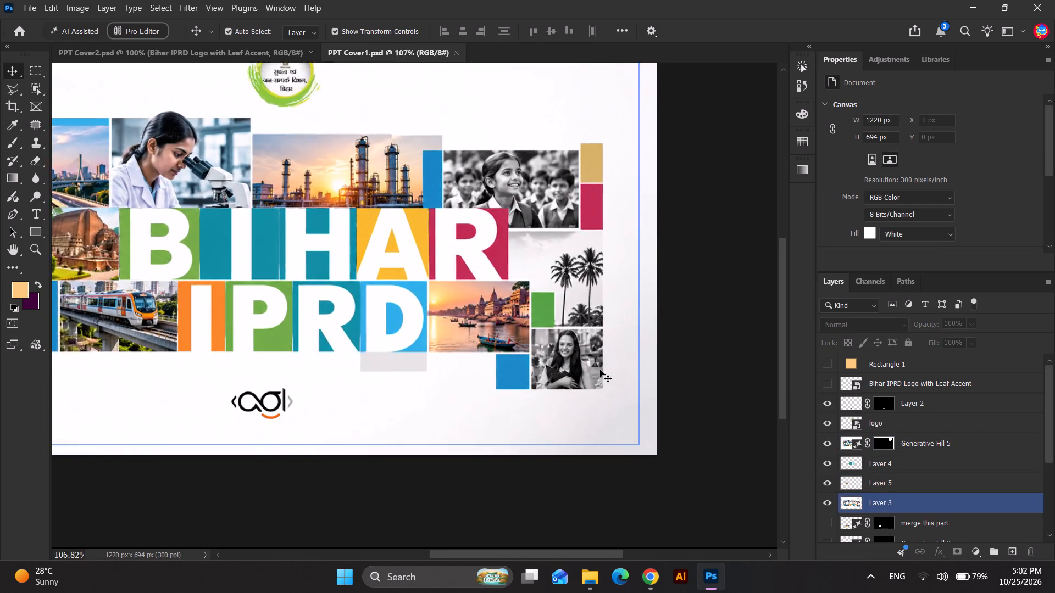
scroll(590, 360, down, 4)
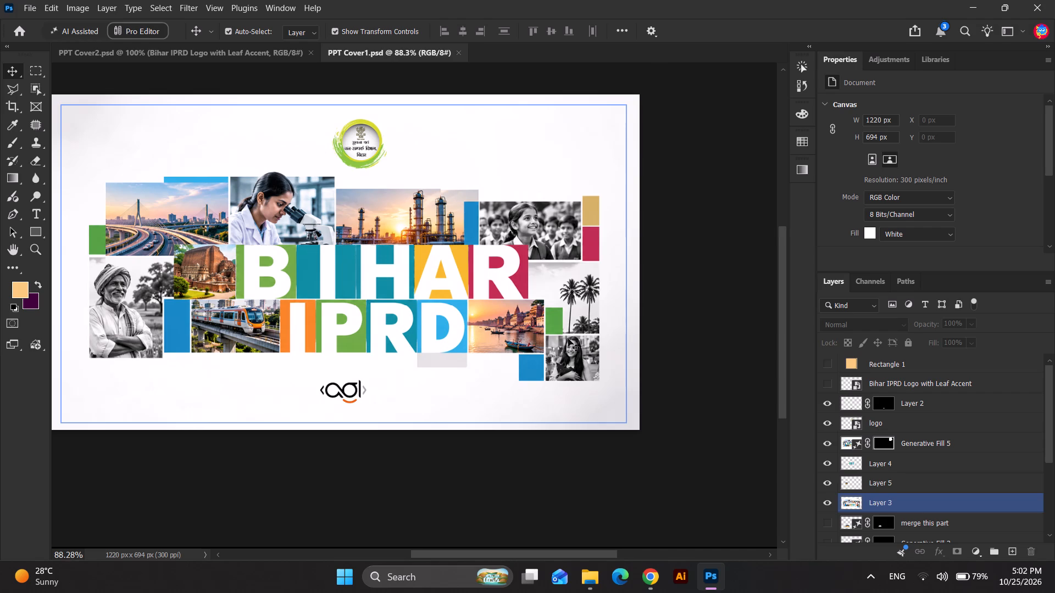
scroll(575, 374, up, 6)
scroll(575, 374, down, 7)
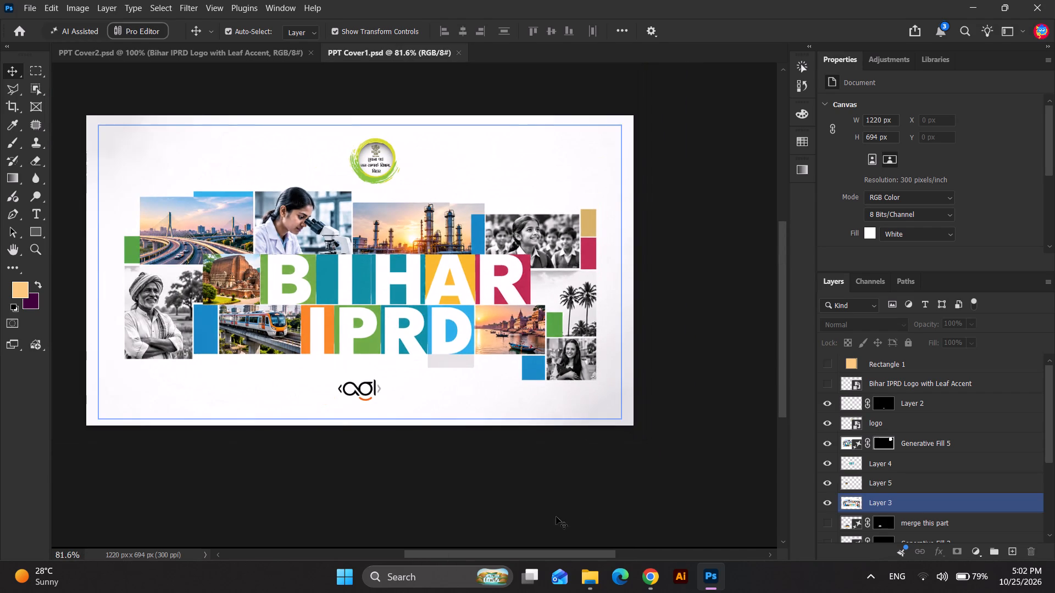
Switch to the 25.10.26 folder in File Explorer.
click(595, 584)
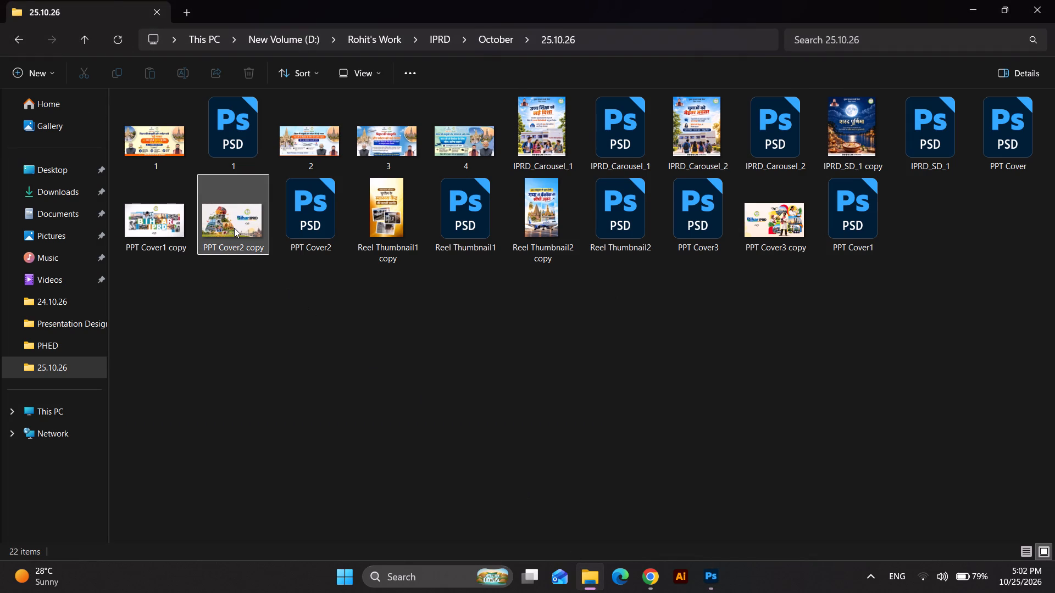
Open the PPT Cover3 copy image from the 25.10.26 folder and compare it with the PPT Cover1 design in Photoshop.
click(769, 225)
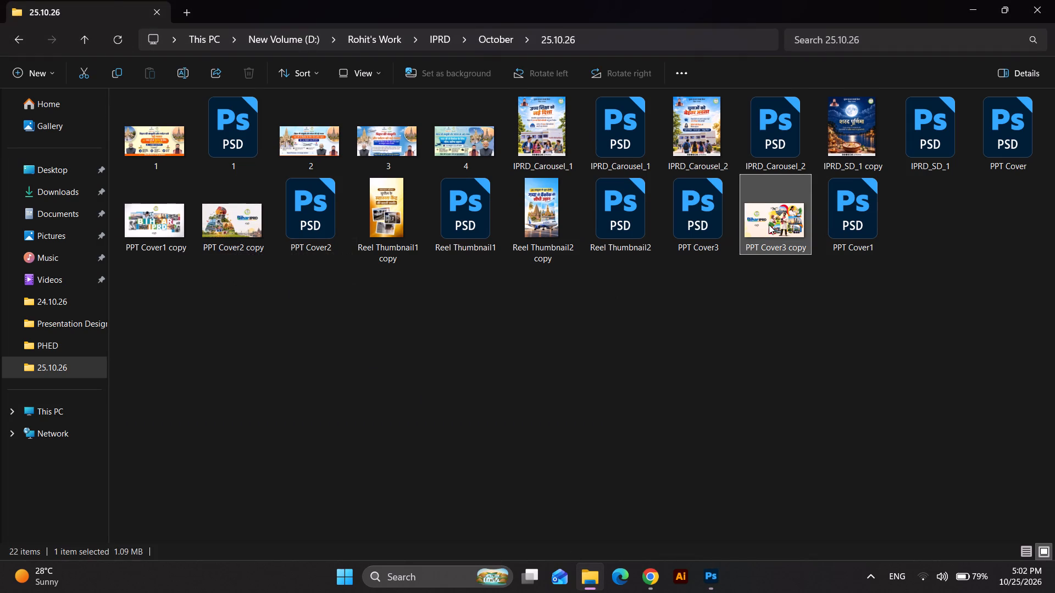
key(alt+Tab)
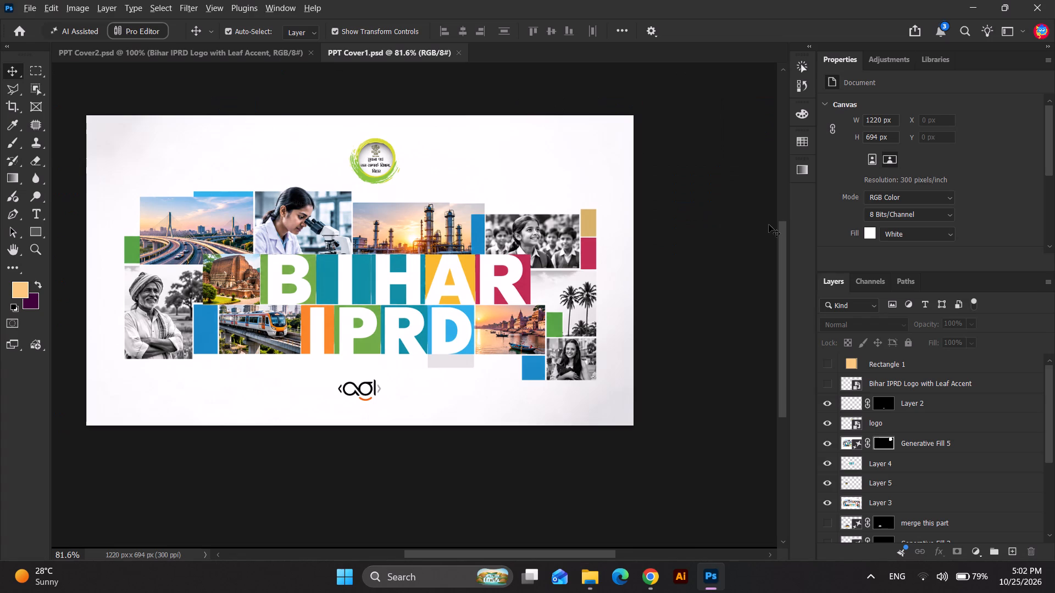
key(alt+Tab)
double_click(780, 225)
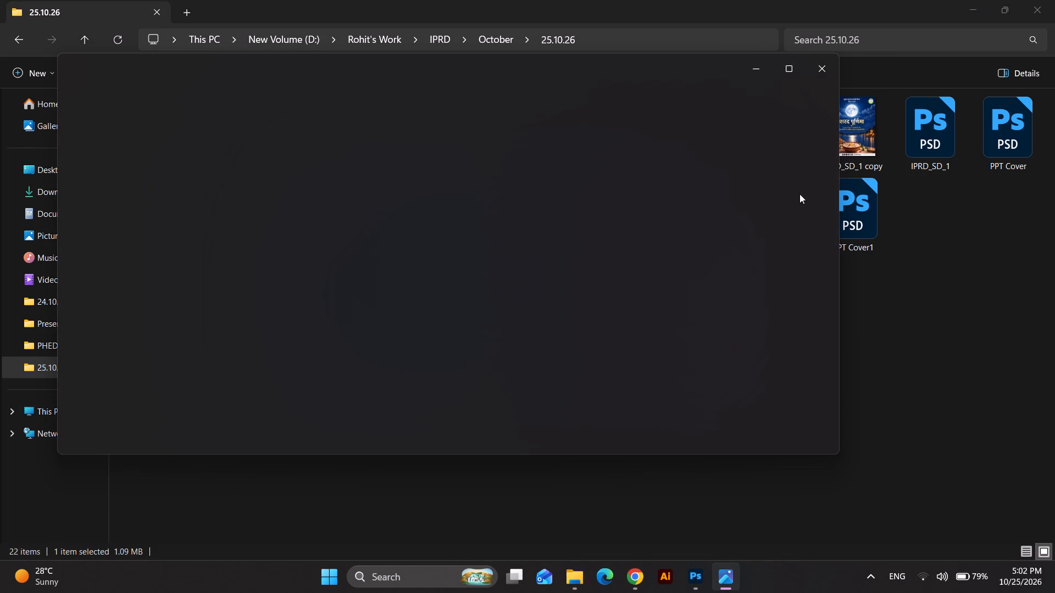
key(alt+Tab)
key(alt+Tab)
key(alt+Tab)
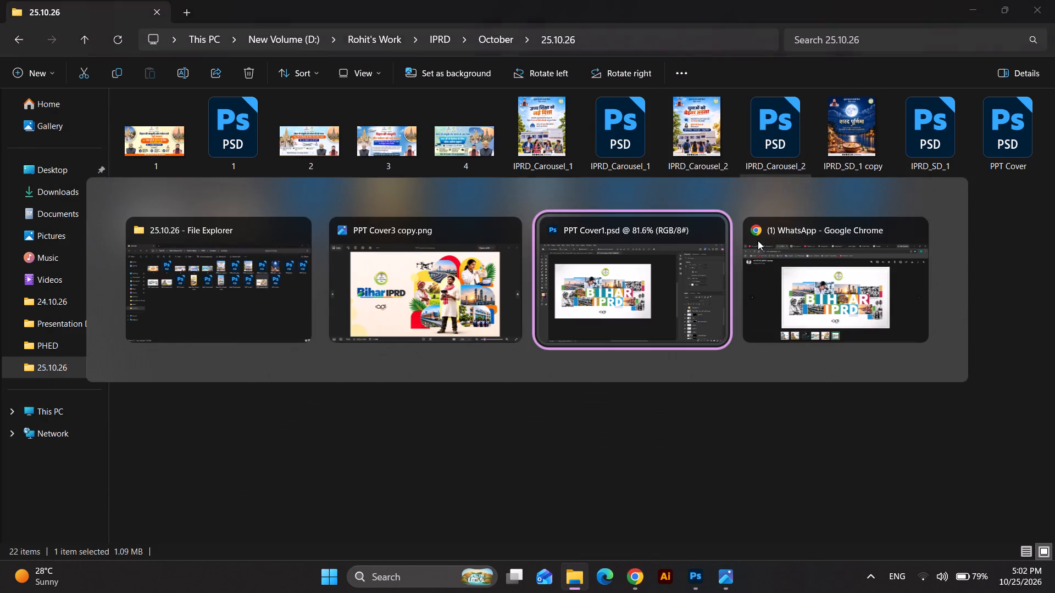
key(alt+Tab)
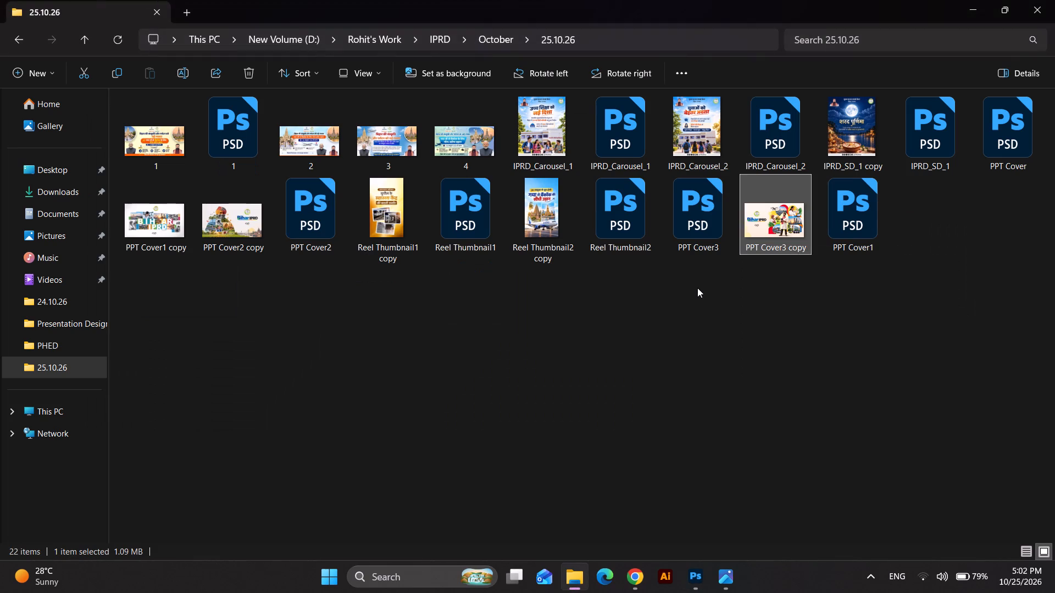
key(alt+Tab)
key(alt+Tab)
key(alt+Tab)
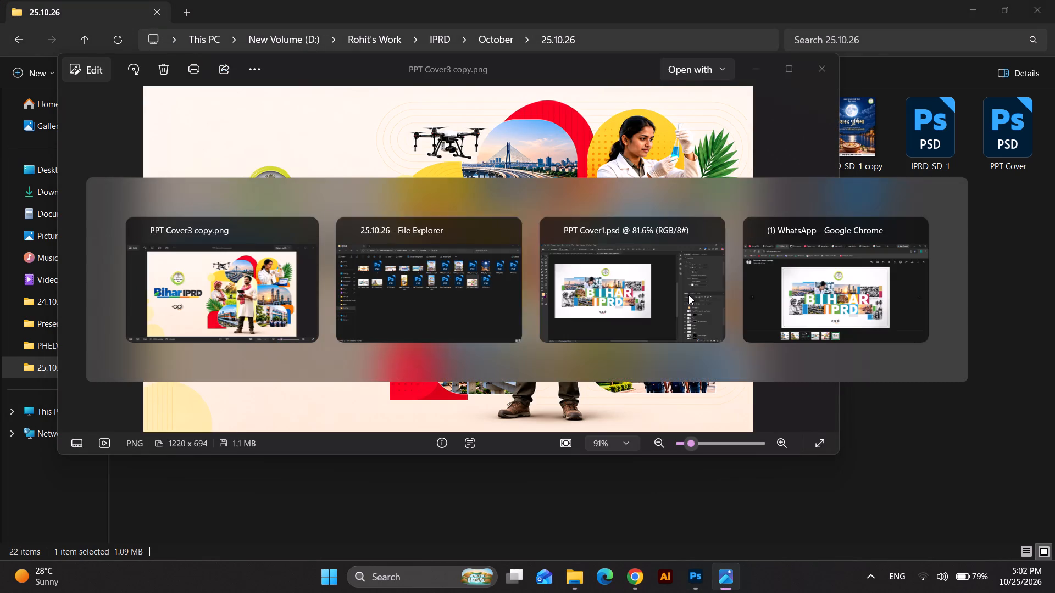
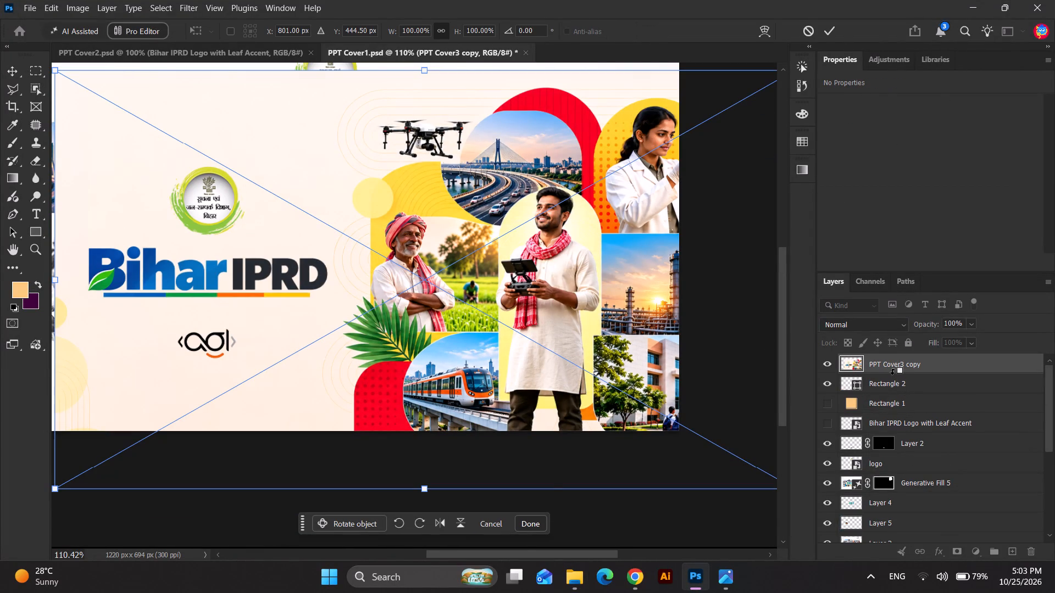
Clip the PPT Cover3 copy layer to the Rectangle 2 layer in PPT Cover1.psd.
alt+click(892, 374)
scroll(842, 378, down, 1)
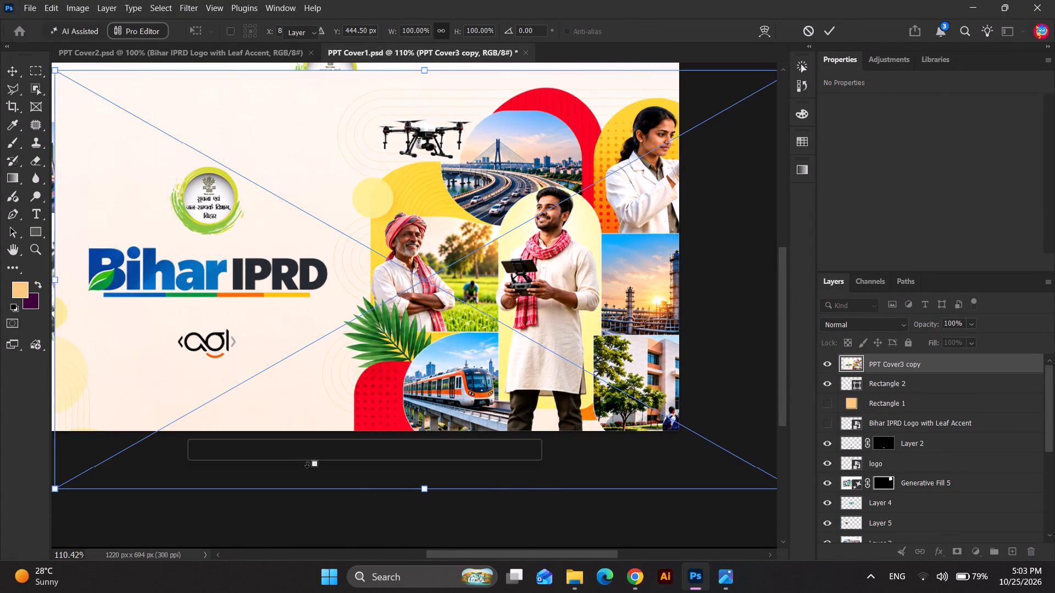
scroll(340, 479, down, 6)
scroll(354, 486, up, 5)
scroll(354, 486, down, 5)
scroll(354, 486, up, 5)
scroll(396, 474, down, 6)
click(698, 580)
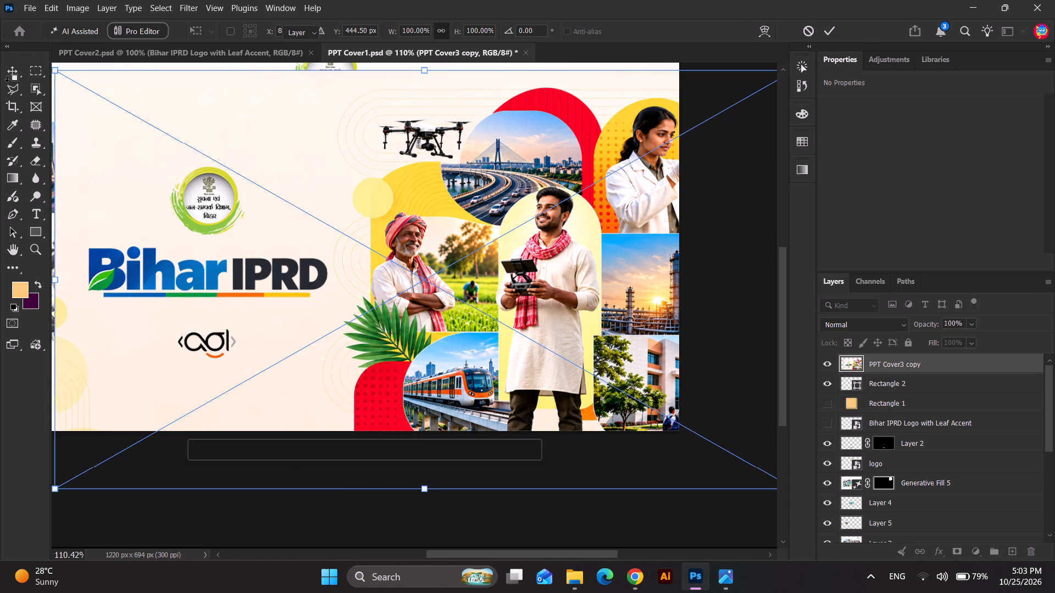
click(488, 173)
scroll(488, 184, down, 8)
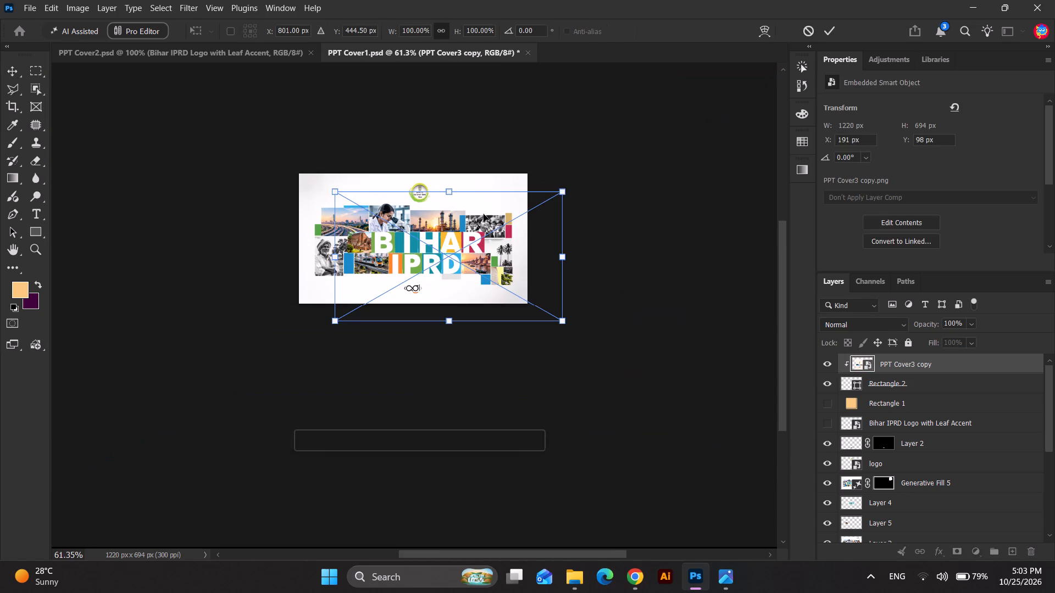
scroll(454, 244, up, 5)
scroll(604, 275, up, 6)
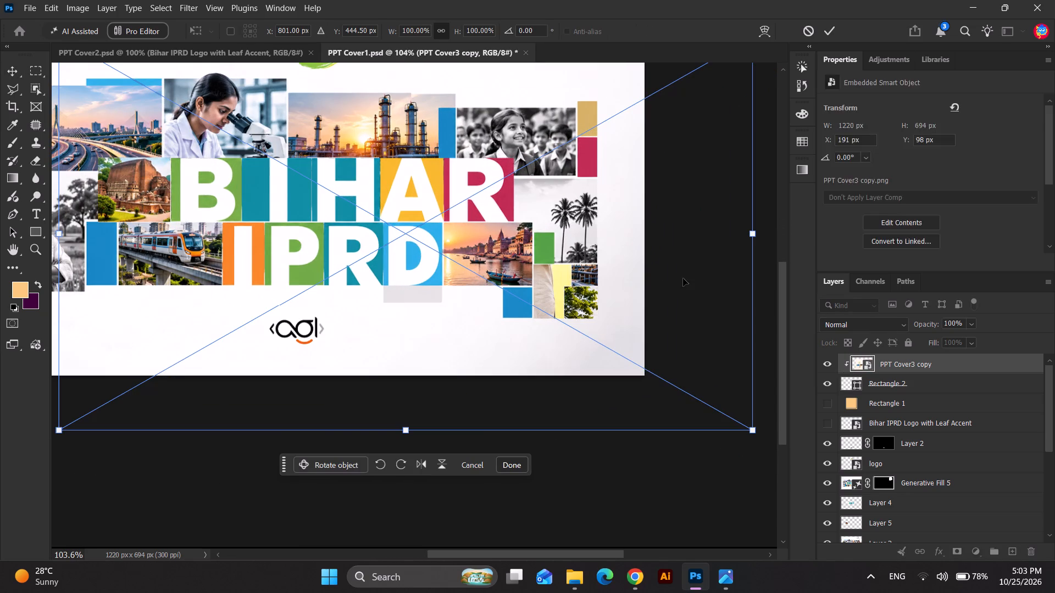
Scale the clipped PPT Cover3 copy image to about 65% and move it so the school building shows inside Rectangle 2.
drag(754, 231, 512, 202)
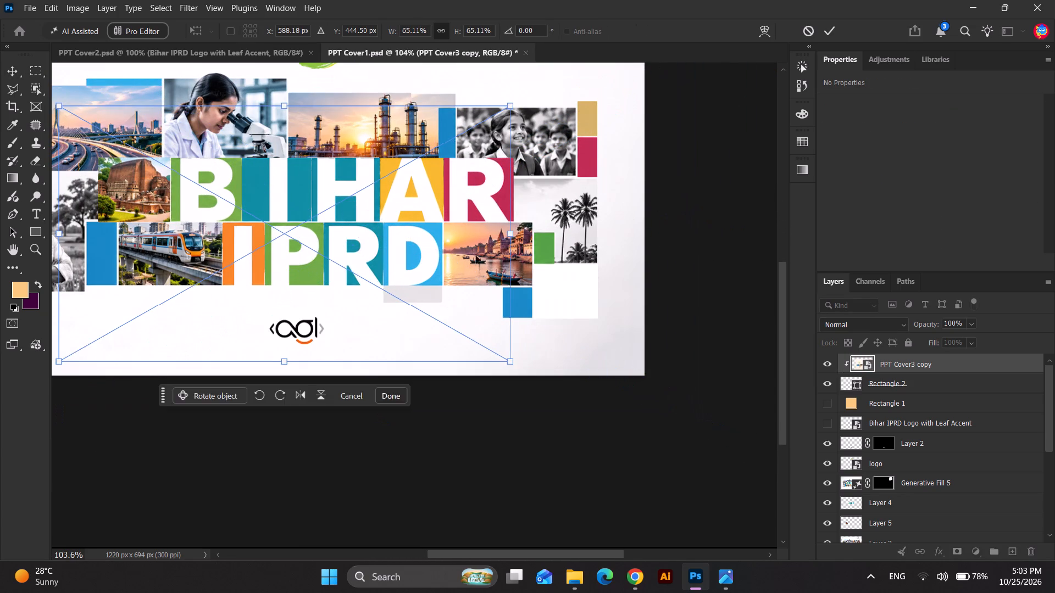
drag(465, 263, 580, 244)
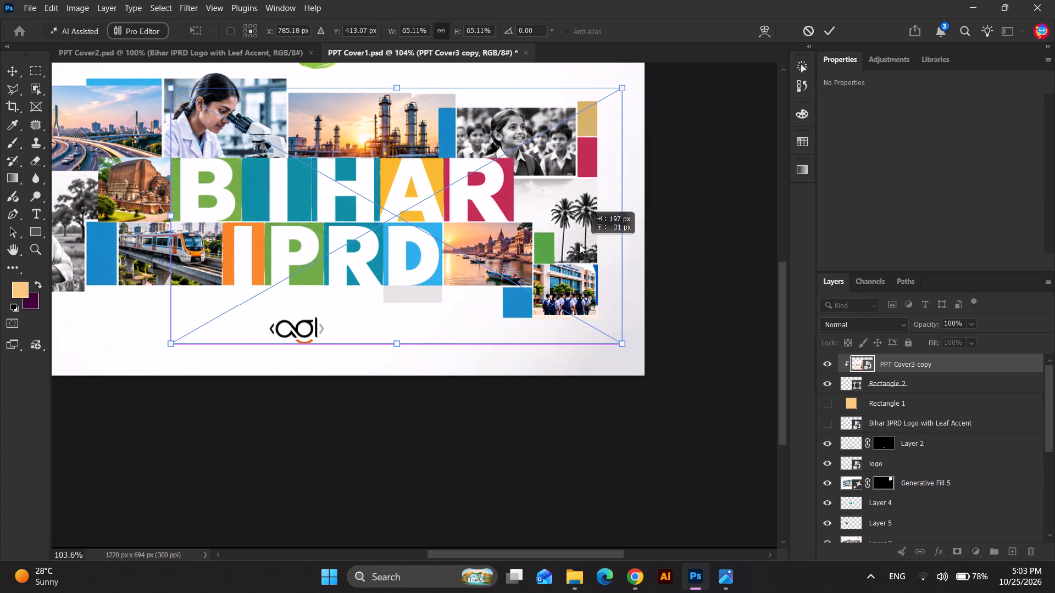
drag(580, 244, 582, 244)
scroll(590, 253, up, 8)
key(Return)
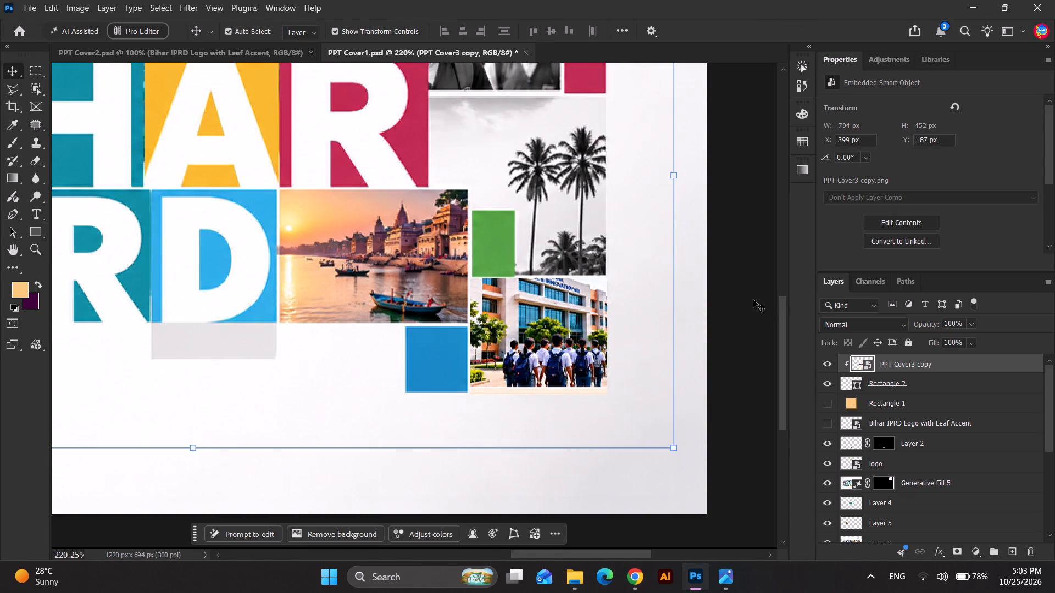
Reduce the clipped image to about 51% and reposition the school building within the small frame beside the blue square.
scroll(527, 187, down, 11)
drag(402, 76, 413, 108)
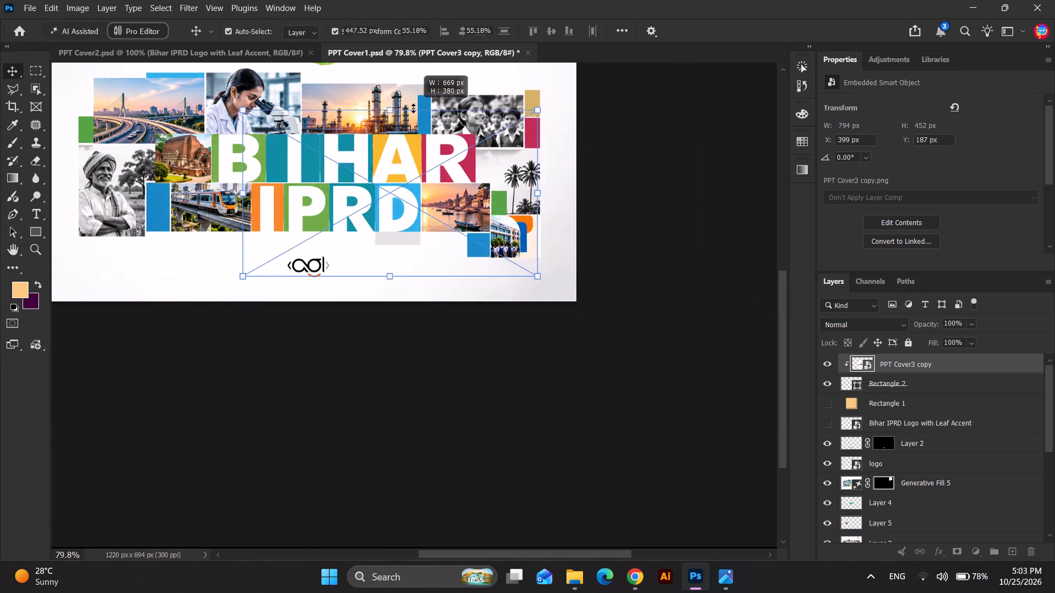
drag(413, 108, 418, 125)
drag(431, 177, 469, 172)
scroll(579, 263, up, 2)
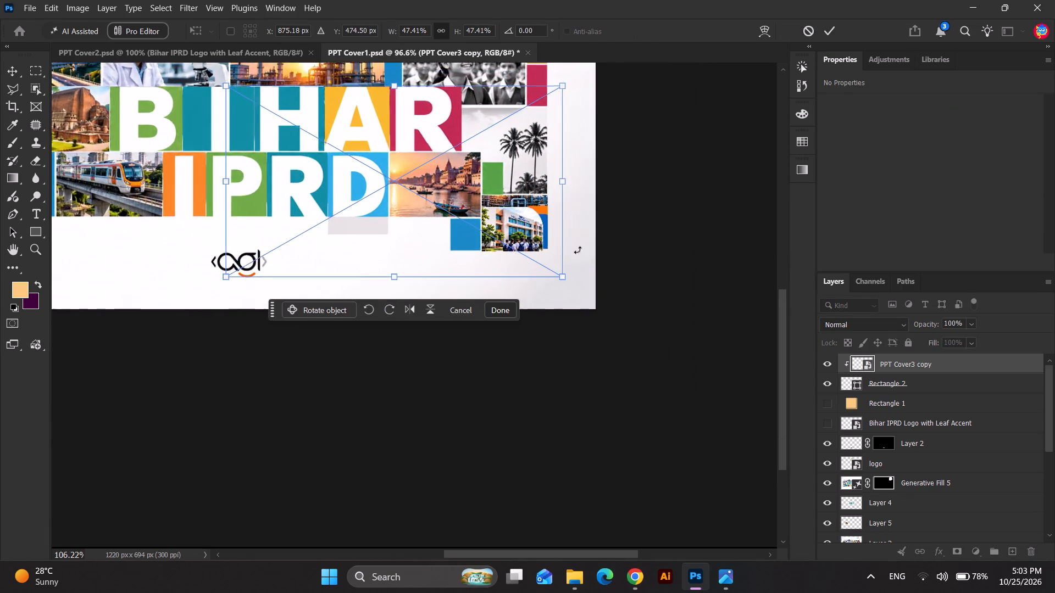
scroll(578, 250, up, 4)
drag(563, 180, 598, 174)
drag(514, 217, 499, 211)
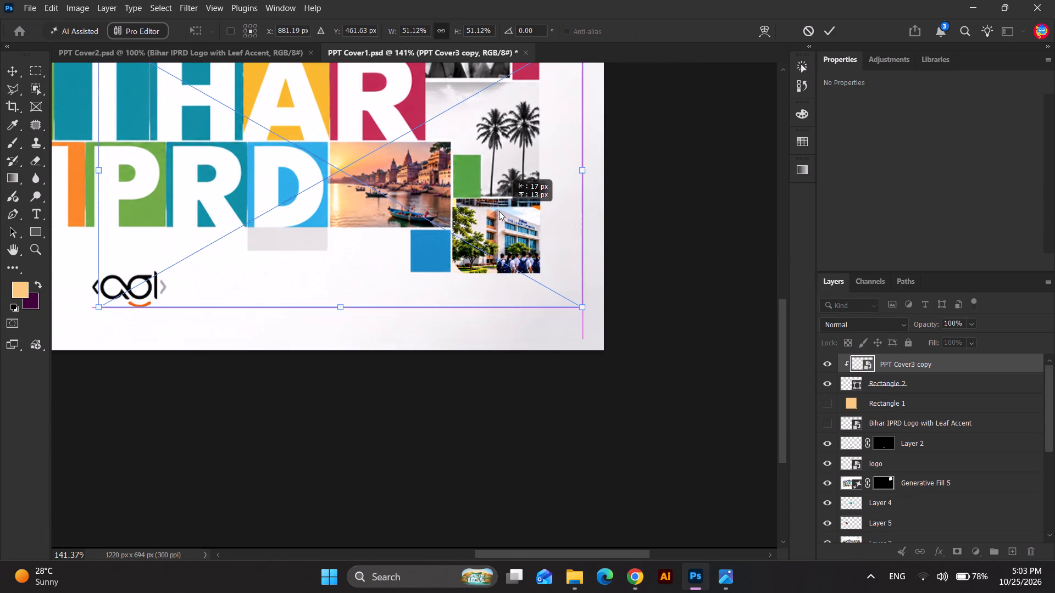
drag(499, 211, 495, 211)
Enlarge the clipped image to about 60% and shift it so the building and students fill the small frame.
scroll(548, 191, up, 3)
drag(584, 162, 613, 153)
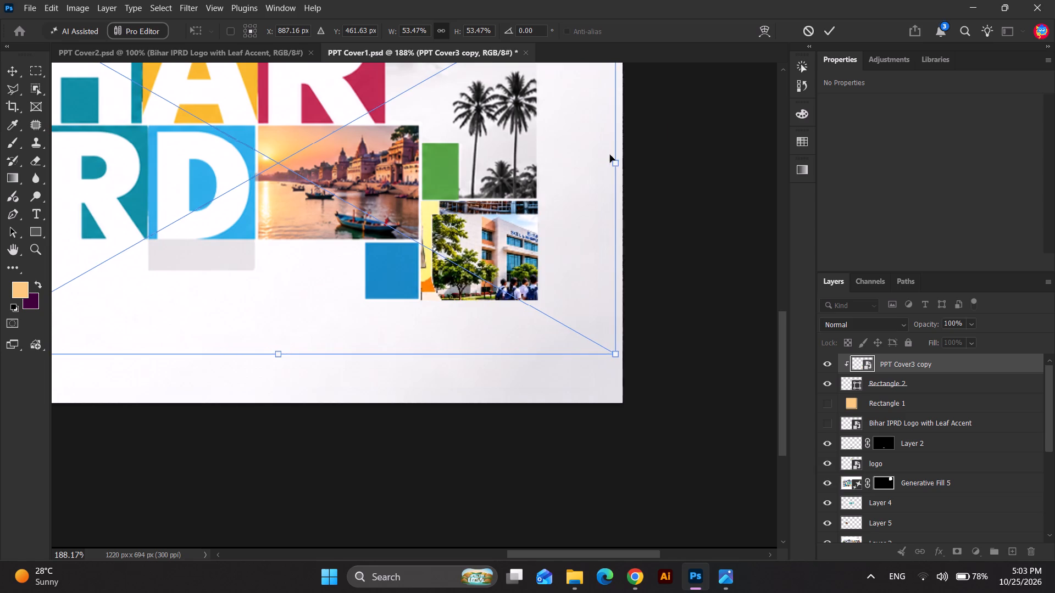
drag(452, 242, 435, 219)
scroll(467, 280, up, 2)
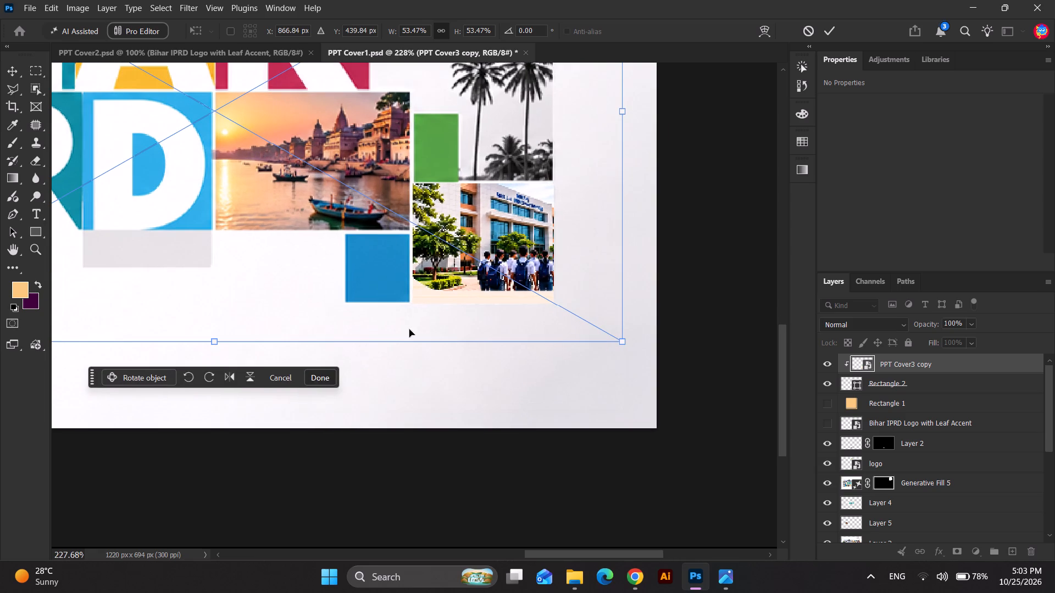
drag(253, 344, 252, 375)
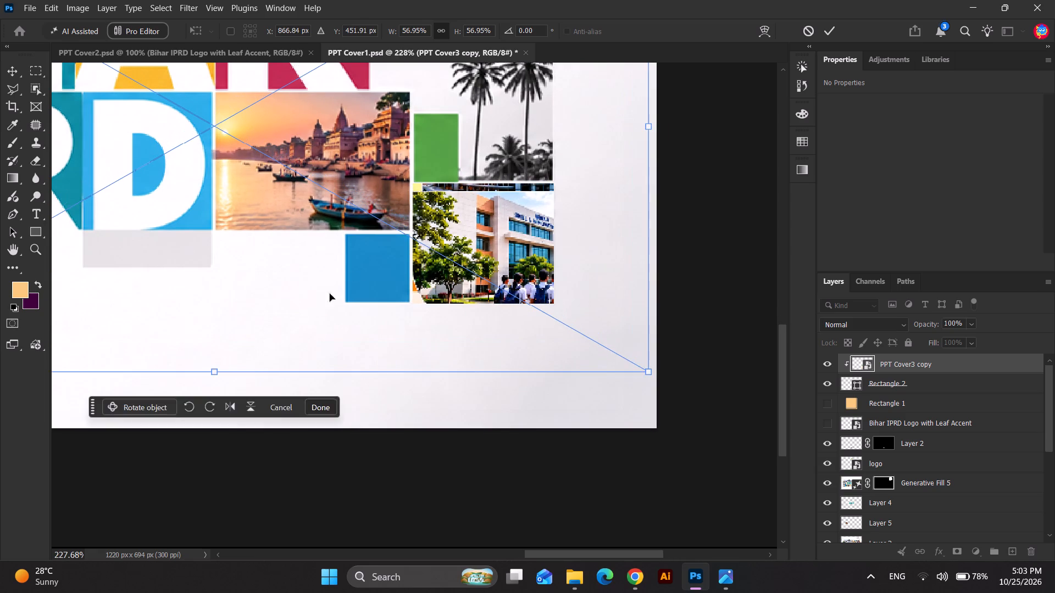
drag(384, 266, 350, 247)
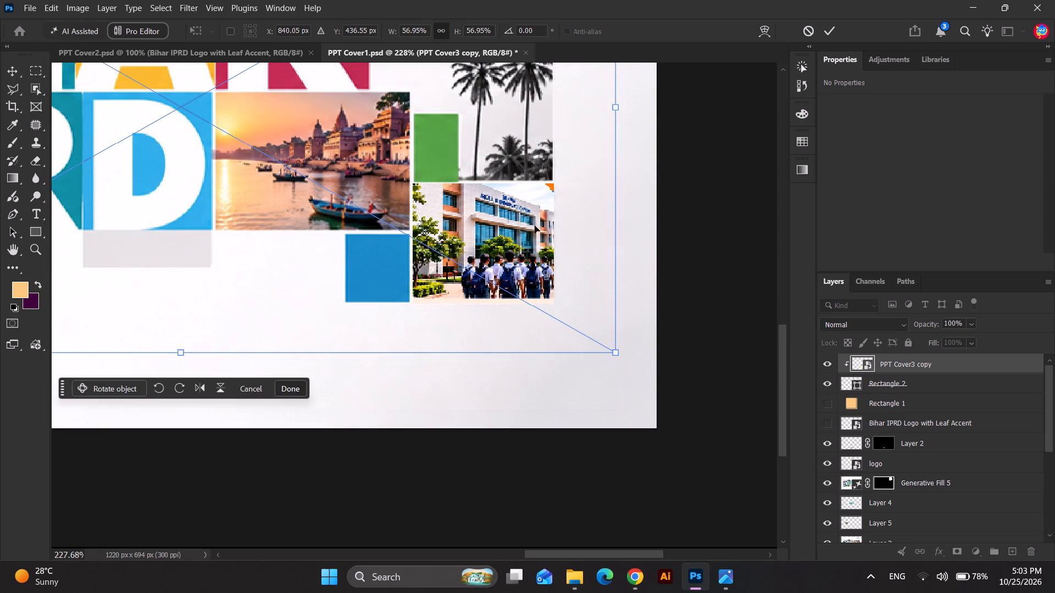
drag(617, 109, 665, 108)
drag(487, 212, 453, 215)
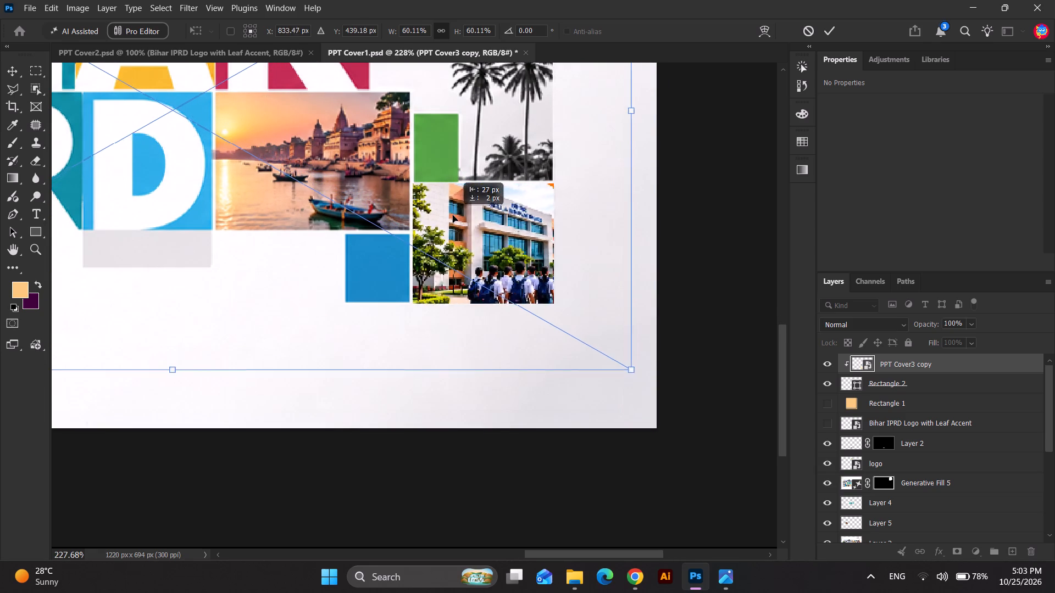
drag(453, 215, 452, 207)
Scale the clipped image to about 69% and nudge it upward about 8 px within the small frame.
scroll(429, 307, down, 3)
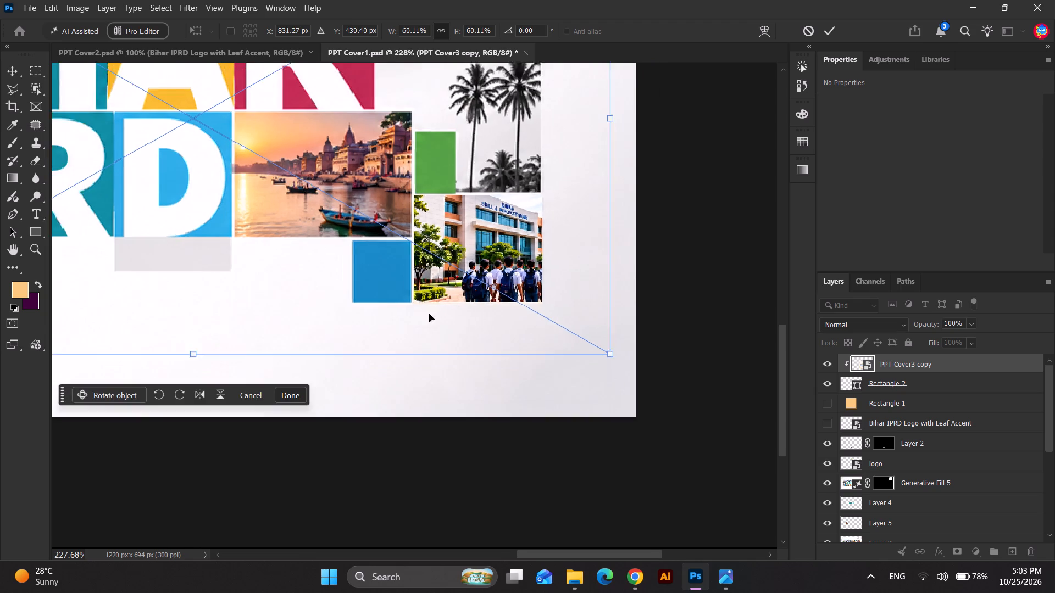
scroll(429, 314, down, 2)
scroll(316, 266, down, 5)
drag(107, 211, 86, 213)
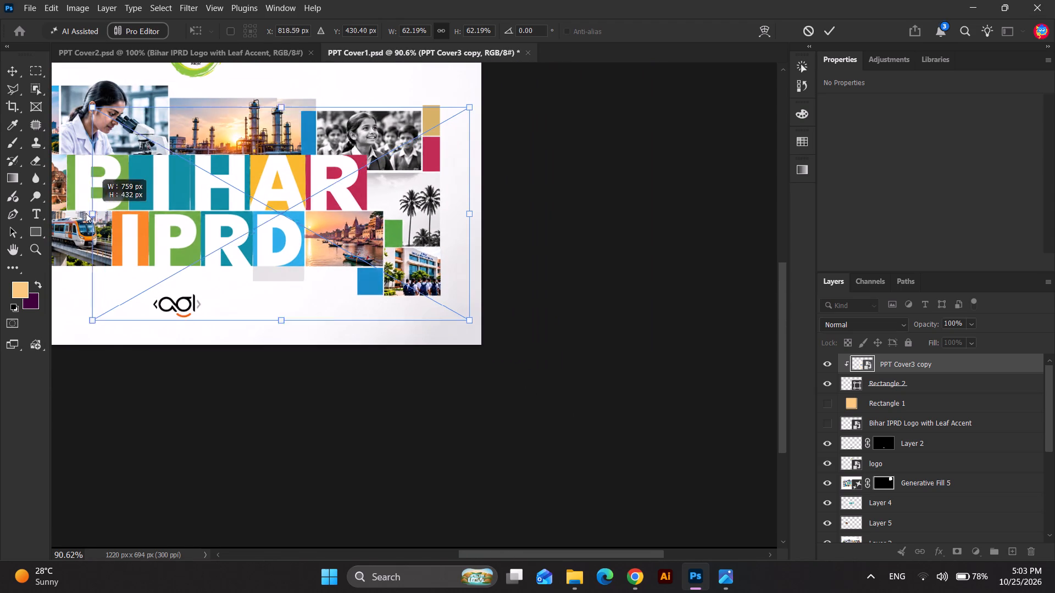
drag(86, 213, 51, 211)
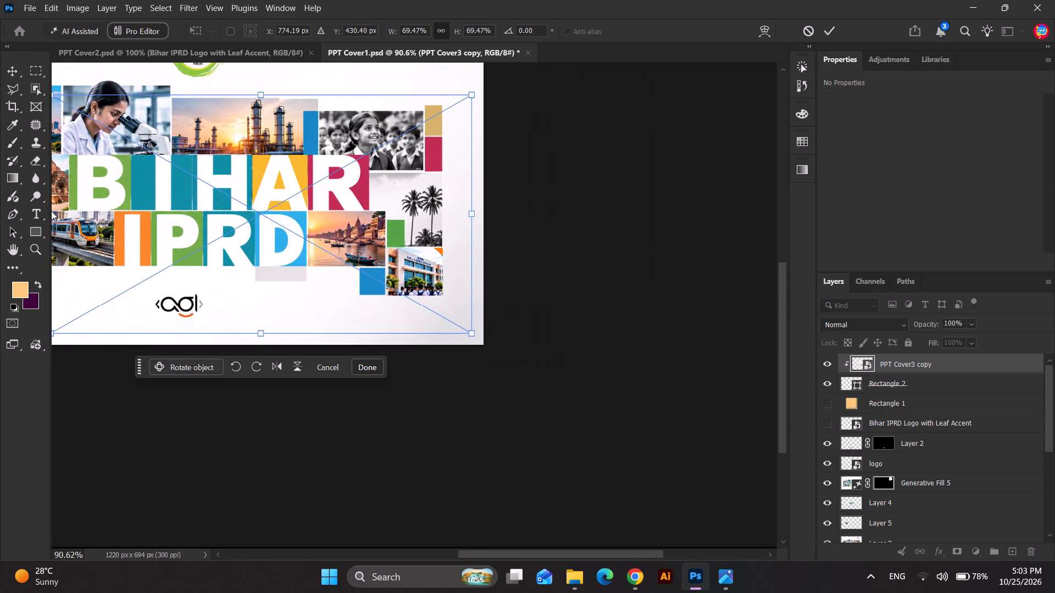
key(Up)
key(Up)
key(Up)
key(Up)
key(Up)
key(Up)
key(Up)
key(Up)
Scale the clipped image to about 72% and nudge it left until the school building fills the frame without the orange corner, and apply the transform.
scroll(456, 289, up, 5)
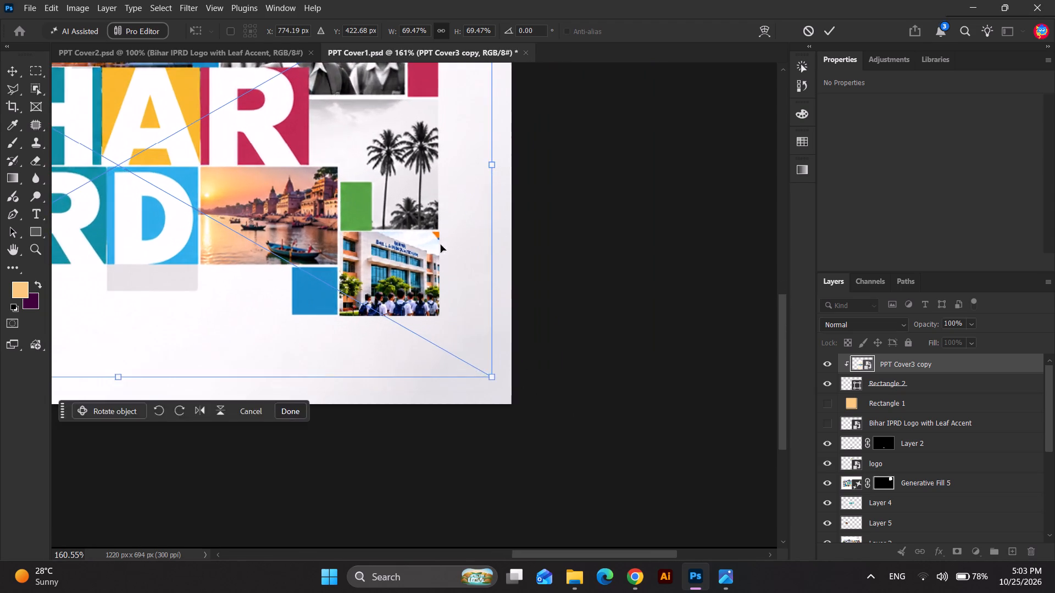
scroll(441, 245, up, 3)
drag(498, 153, 513, 153)
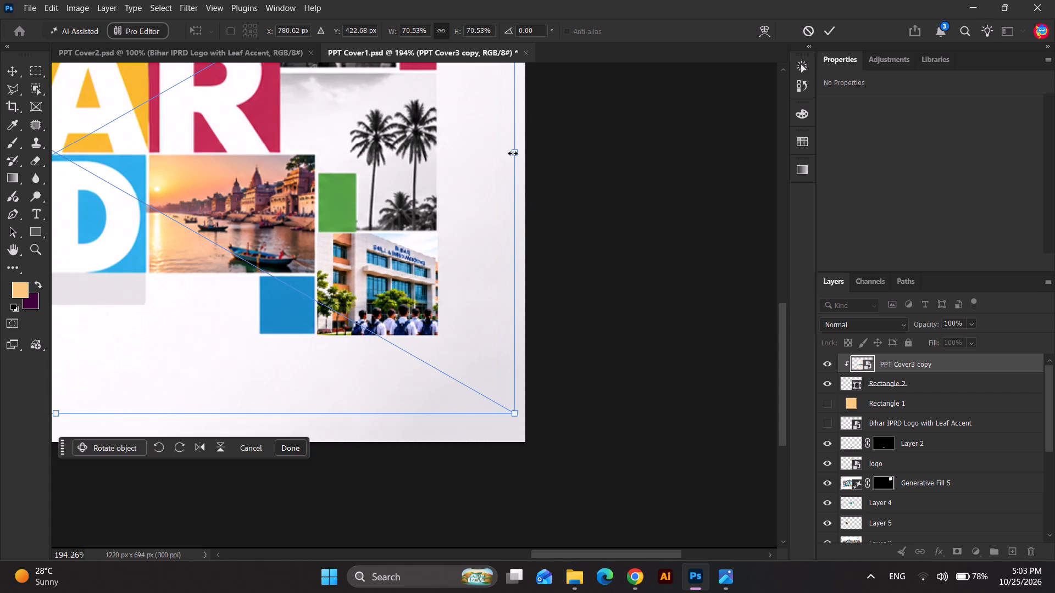
key(Left)
key(Left)
key(Left)
key(Left)
key(Left)
key(Left)
key(Left)
key(Left)
drag(508, 153, 530, 154)
key(Left)
key(Left)
key(Left)
key(Left)
key(Left)
key(Left)
key(Left)
key(Left)
key(Left)
key(Left)
key(Left)
key(Left)
key(Left)
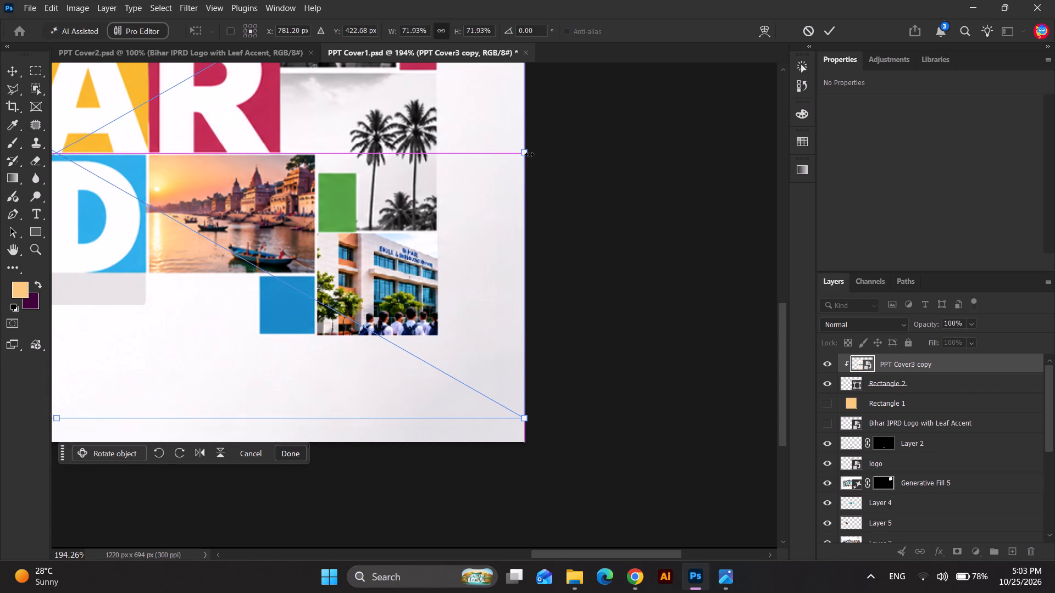
key(Right)
key(Right)
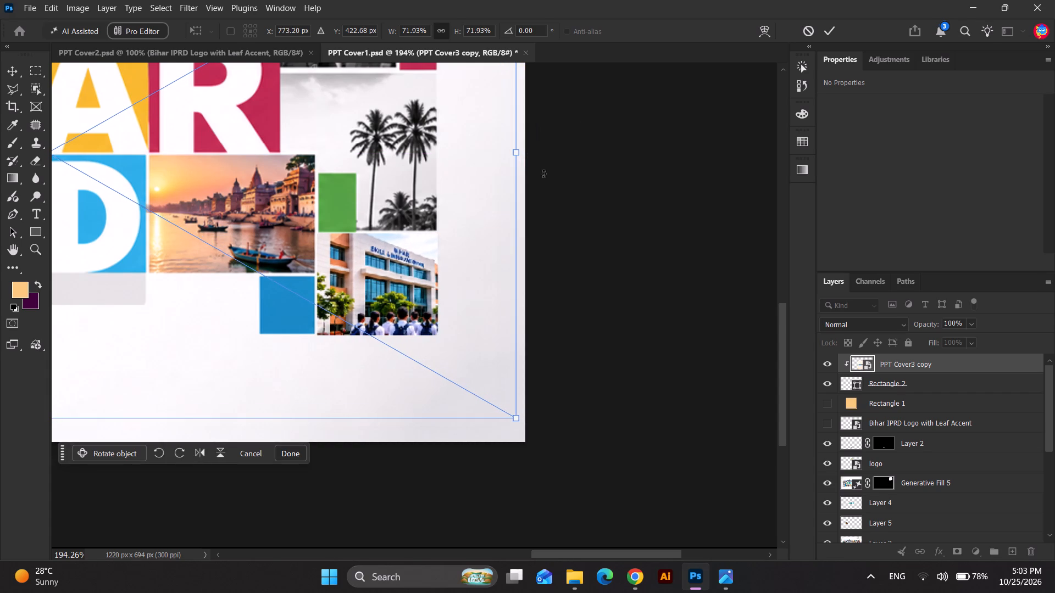
key(Return)
click(637, 270)
Save PPT Cover1.psd with the added school photo.
scroll(638, 273, down, 10)
scroll(630, 418, down, 4)
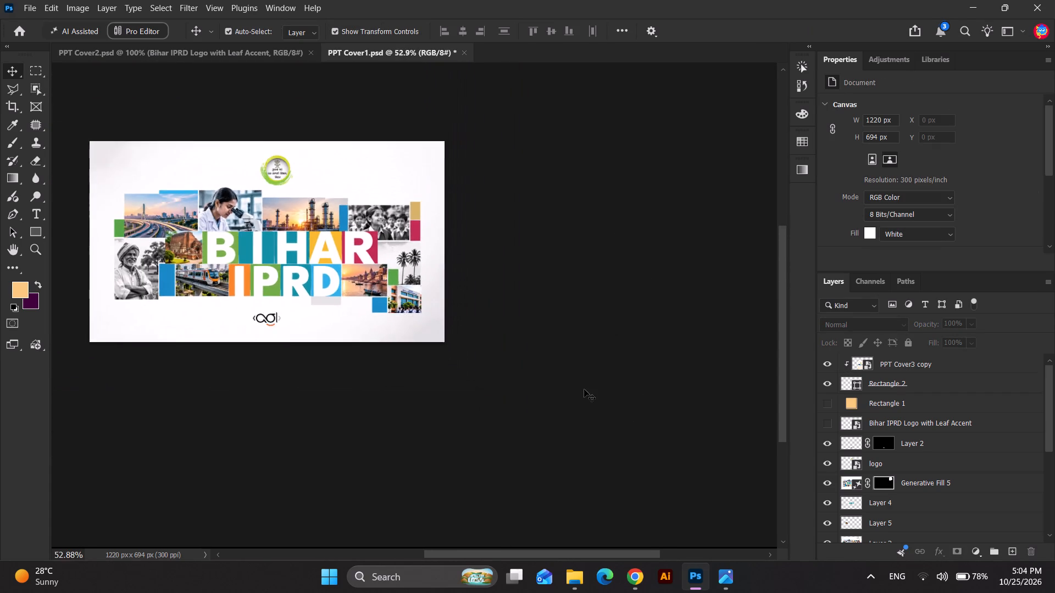
scroll(584, 389, down, 3)
scroll(176, 194, up, 3)
key(ctrl+s)
Save a PNG copy named PPT Cover1 copy in the 25.10.26 folder, replacing the existing file.
click(27, 4)
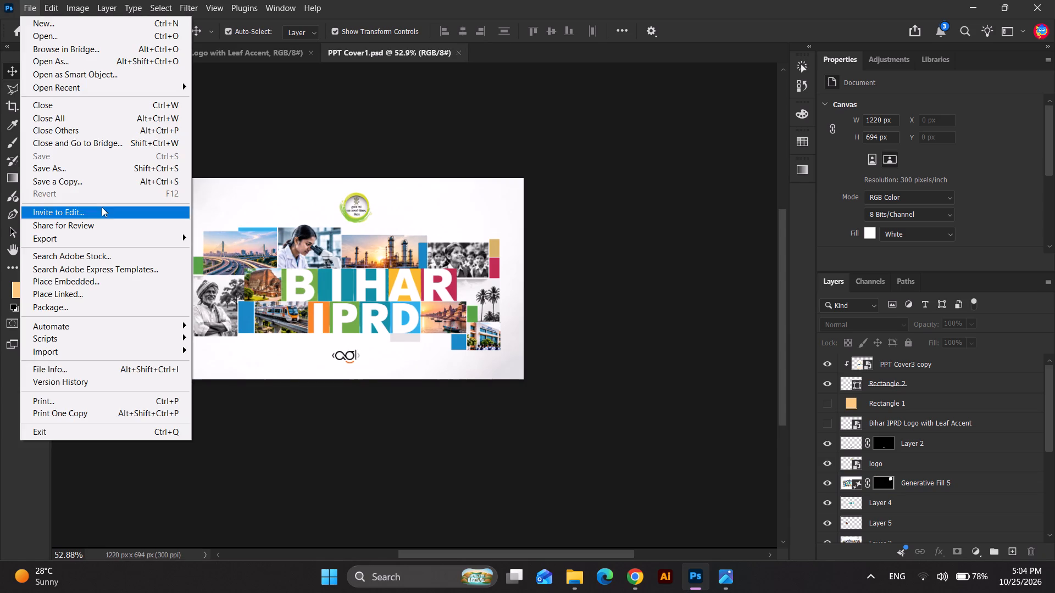
click(91, 180)
click(160, 416)
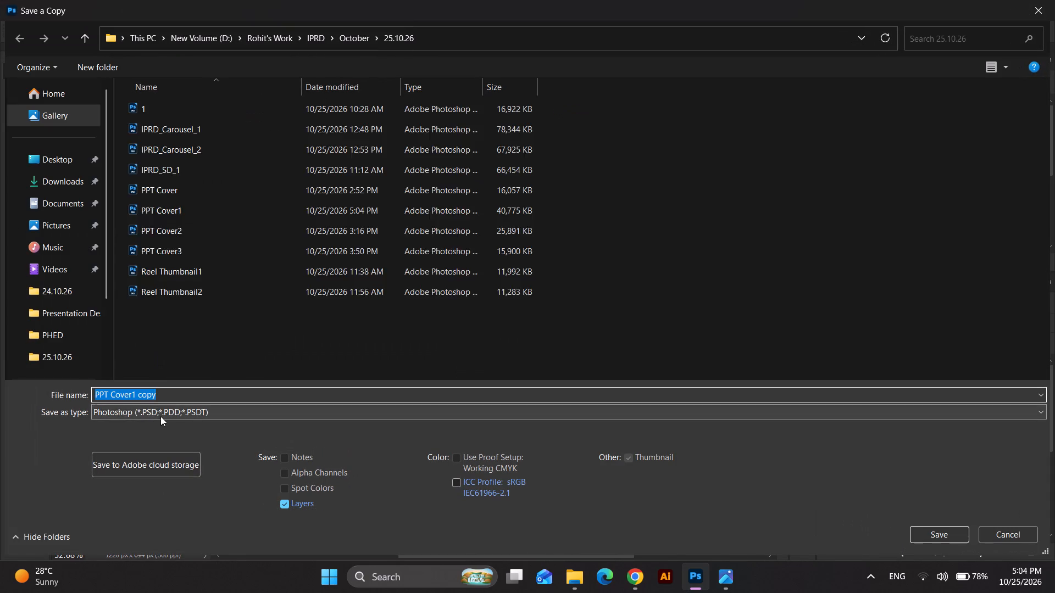
click(153, 324)
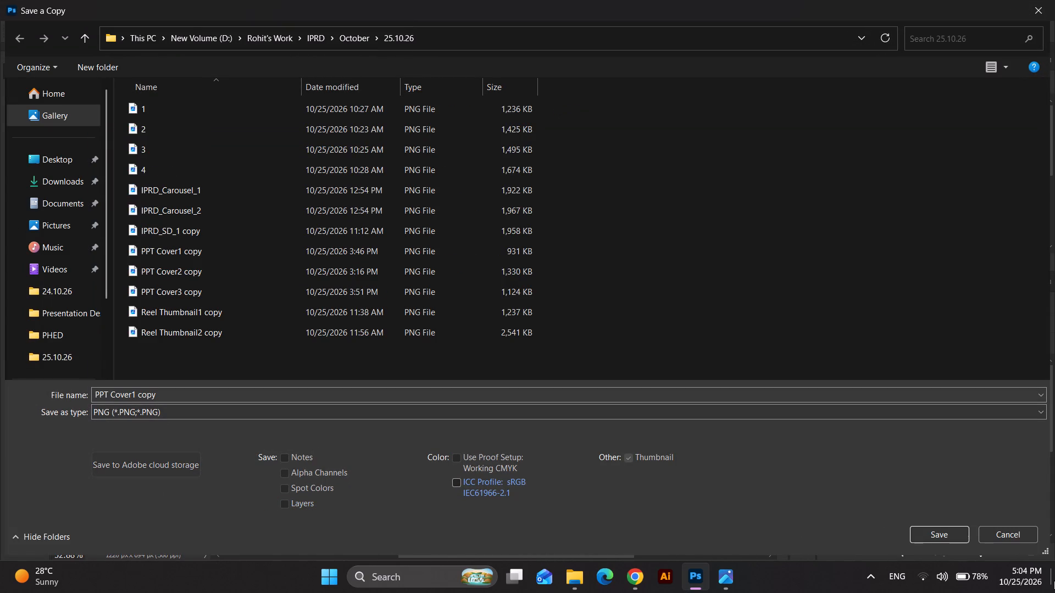
click(942, 536)
click(578, 289)
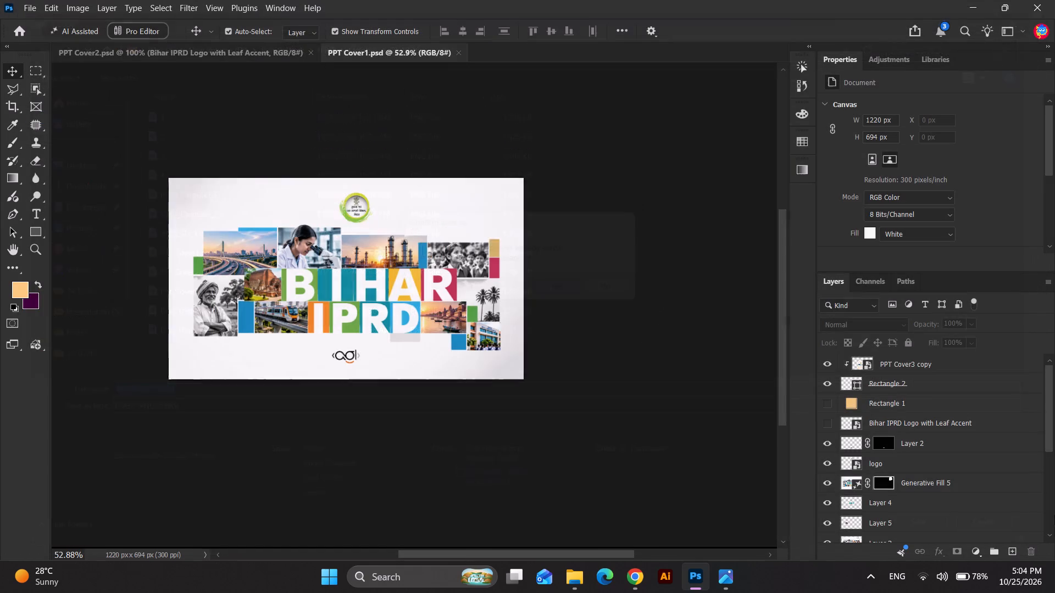
click(590, 164)
click(668, 365)
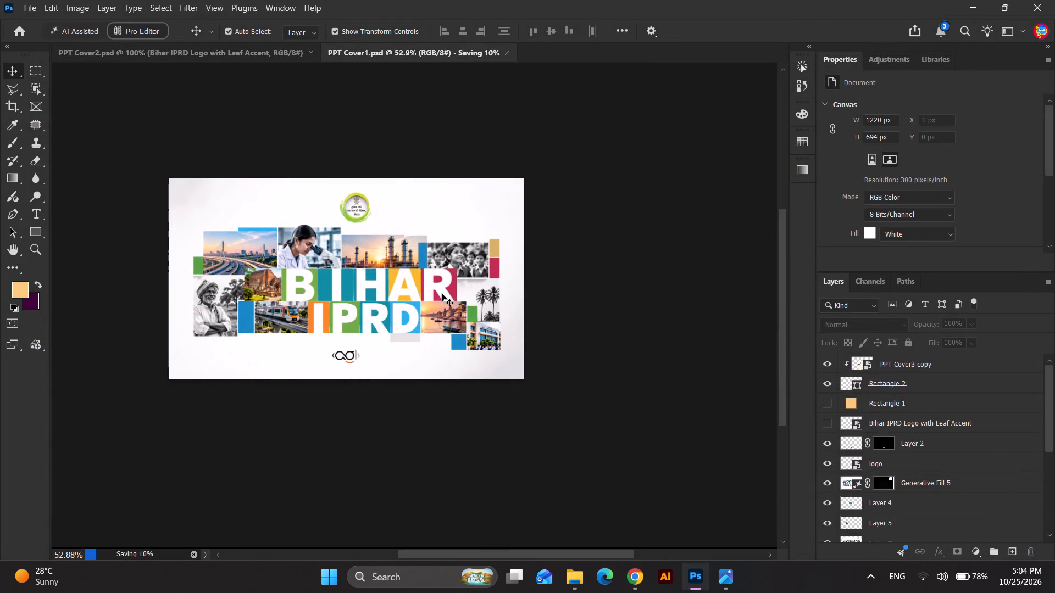
Delete a strip about 171 × 12 px from Layer 4 above the H of BIHAR, along the factory photo's lower edge.
scroll(356, 264, up, 20)
scroll(356, 264, up, 3)
scroll(301, 287, up, 3)
scroll(320, 413, up, 2)
scroll(402, 325, down, 8)
scroll(260, 272, up, 2)
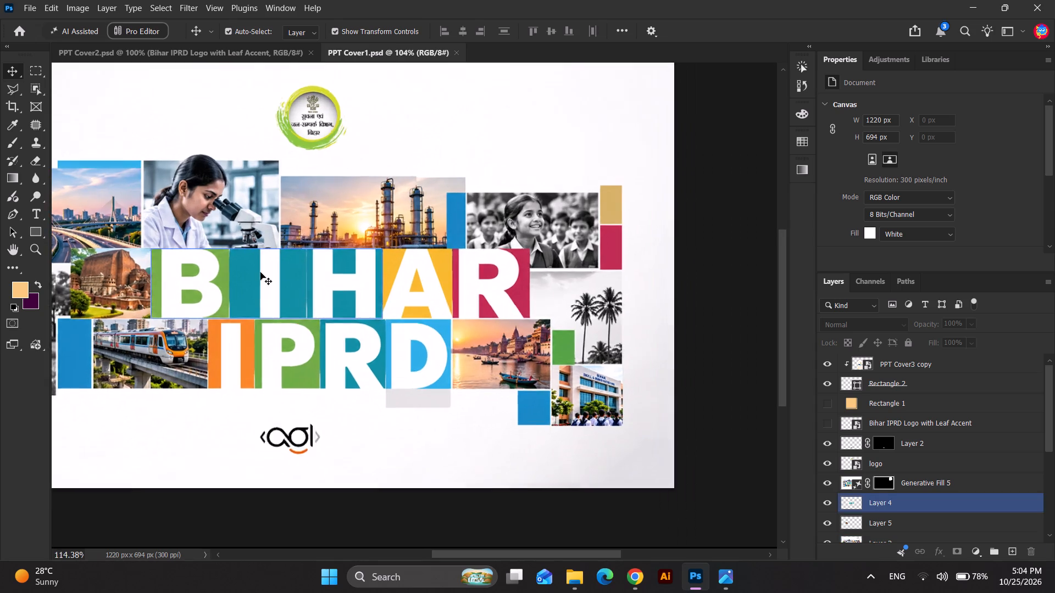
scroll(260, 272, up, 5)
scroll(381, 267, up, 3)
click(397, 283)
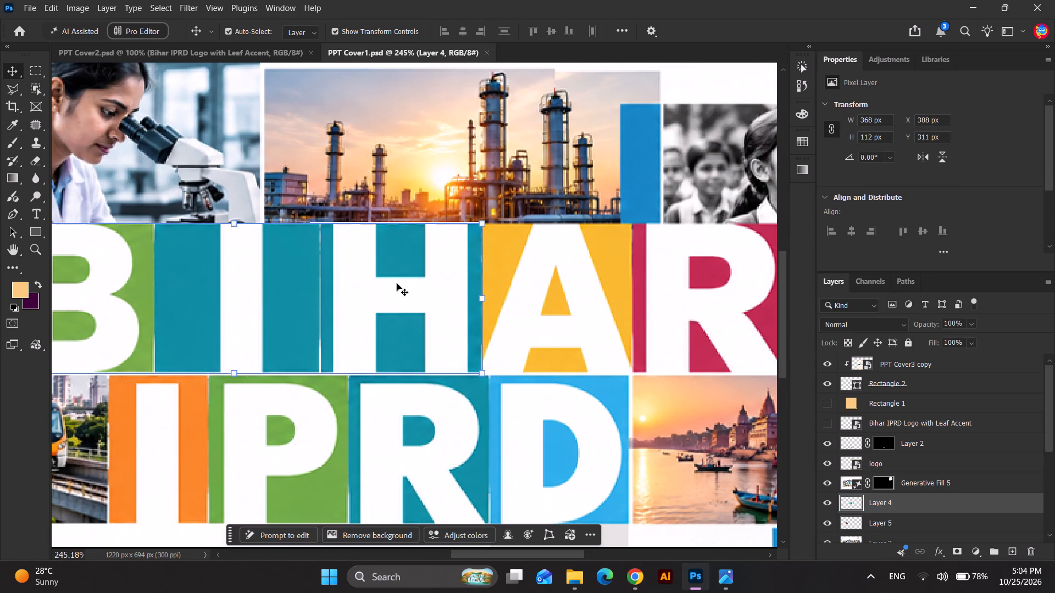
click(31, 65)
scroll(464, 228, up, 4)
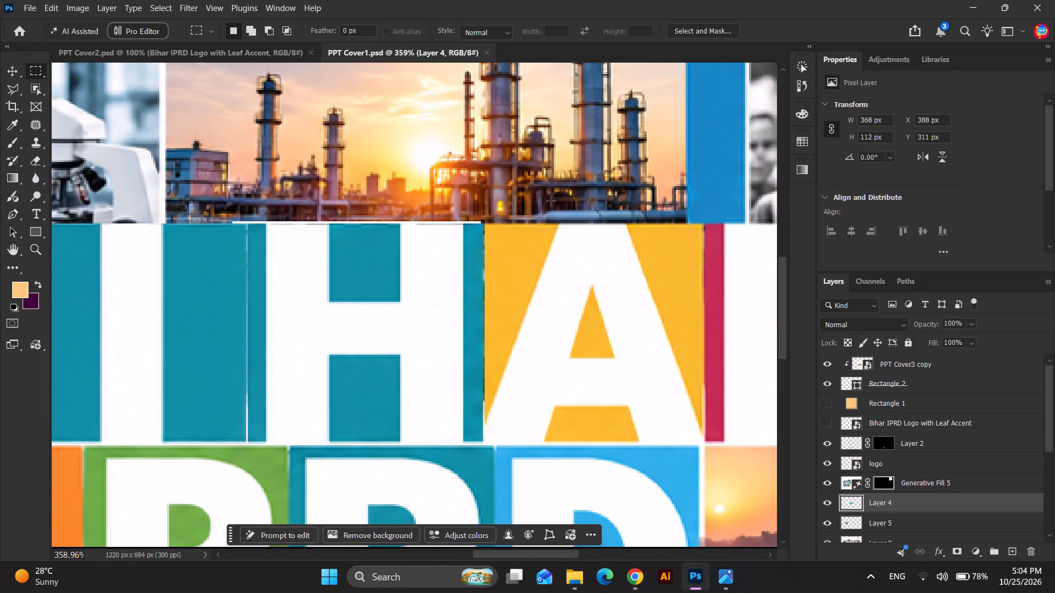
drag(540, 200, 171, 213)
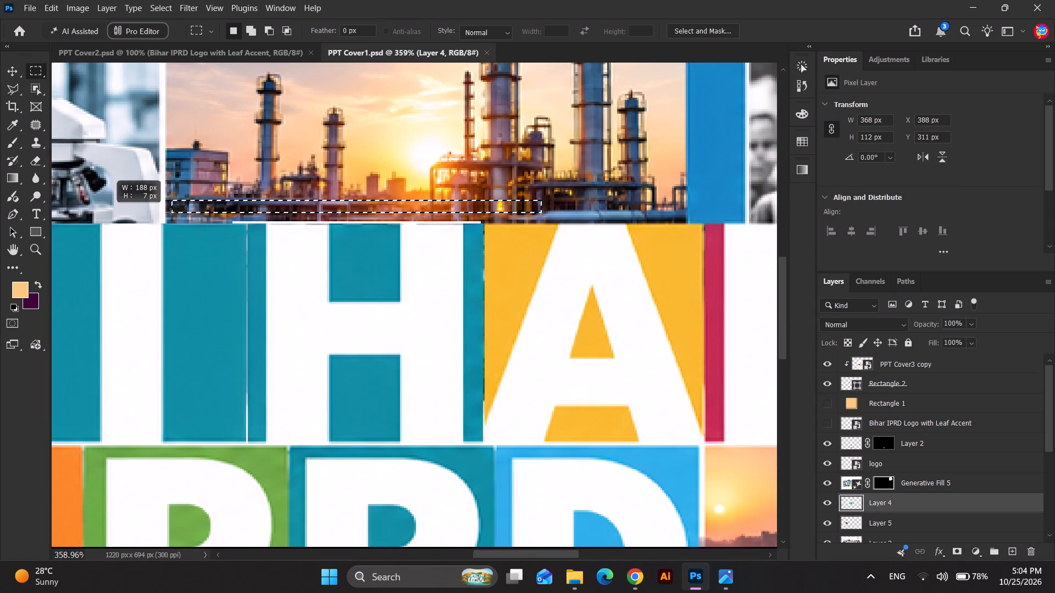
drag(171, 213, 192, 225)
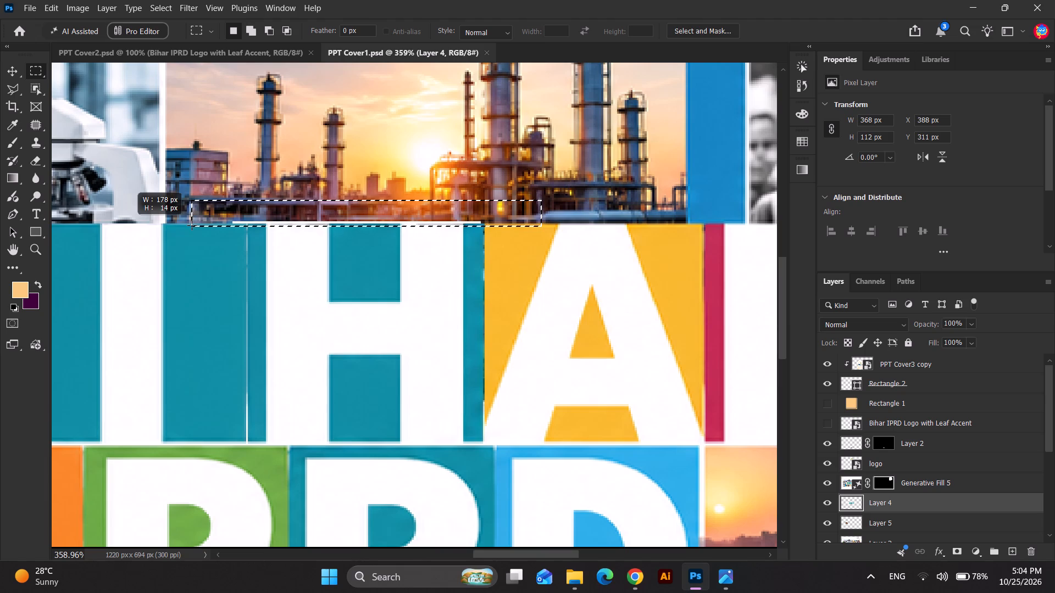
drag(192, 225, 205, 221)
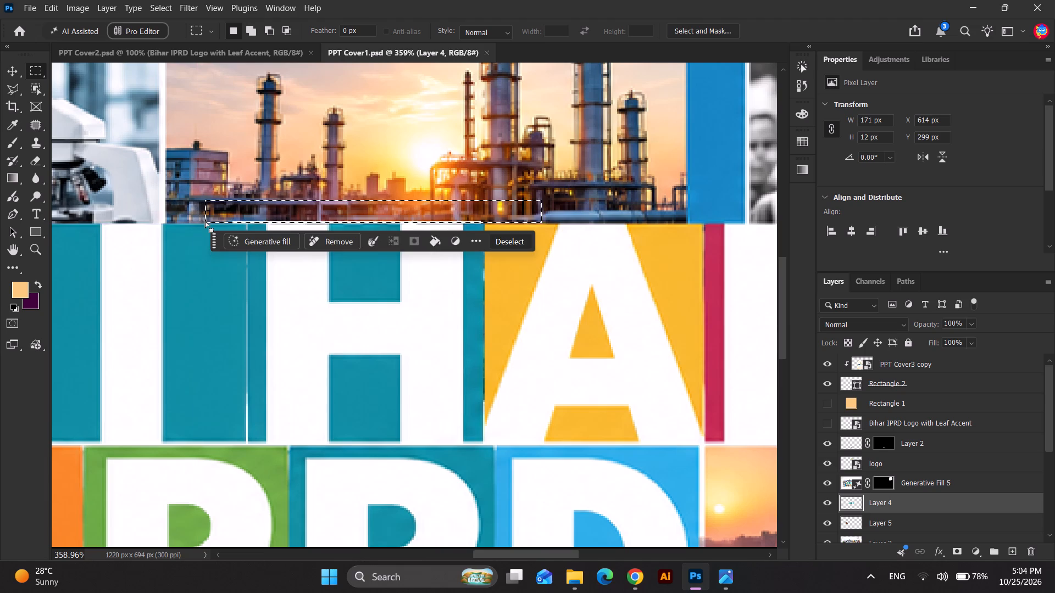
key(Delete)
scroll(396, 193, up, 8)
scroll(396, 193, down, 4)
click(170, 181)
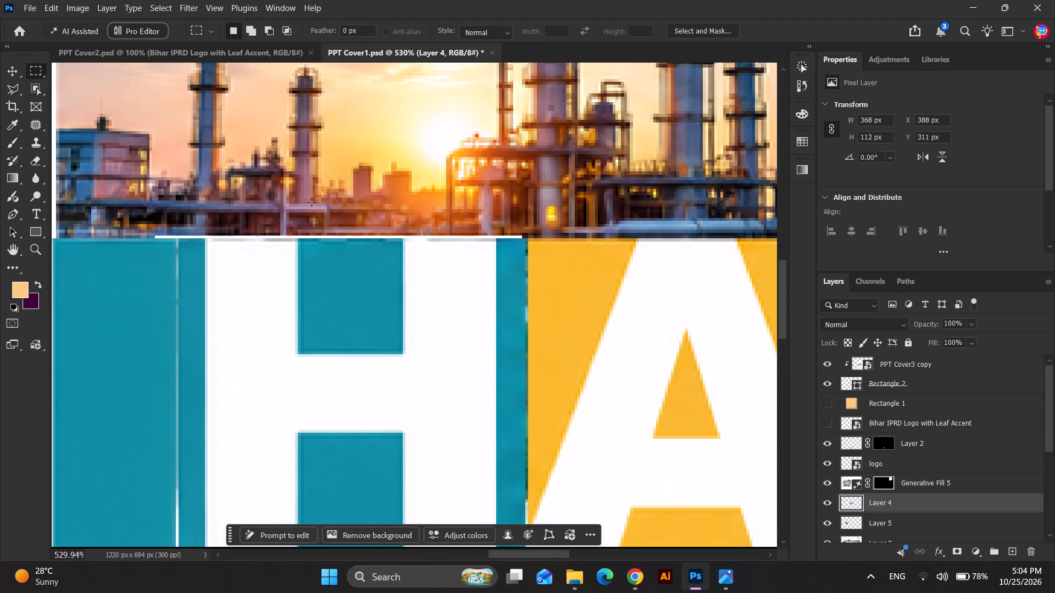
Delete the Layer 4 sliver overlapping the yellow A tile, using a selection about 43 × 135 px starting at the H–A boundary.
scroll(495, 261, down, 3)
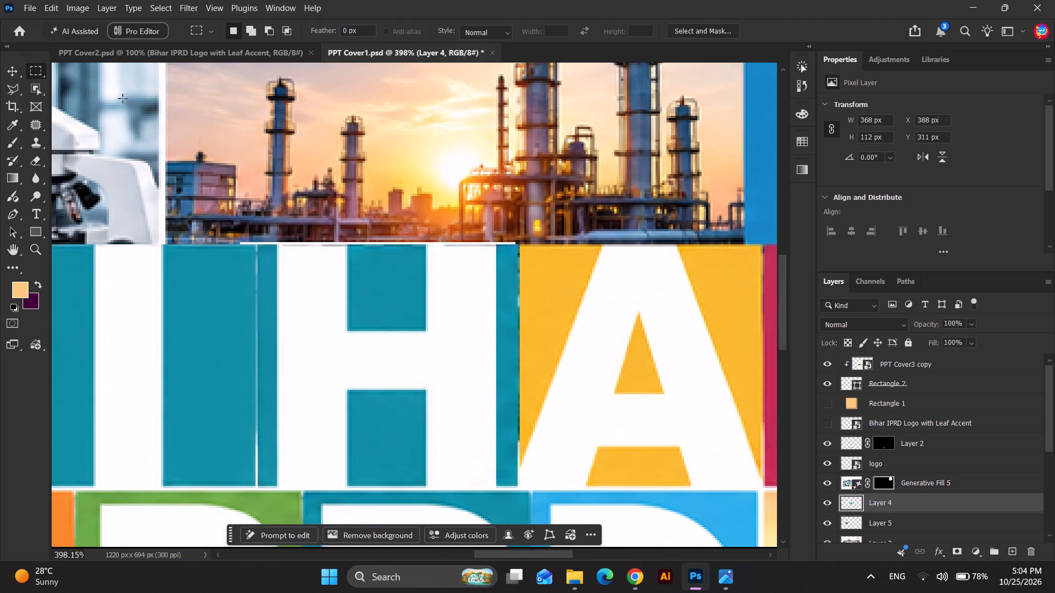
drag(357, 171, 451, 472)
drag(607, 202, 517, 495)
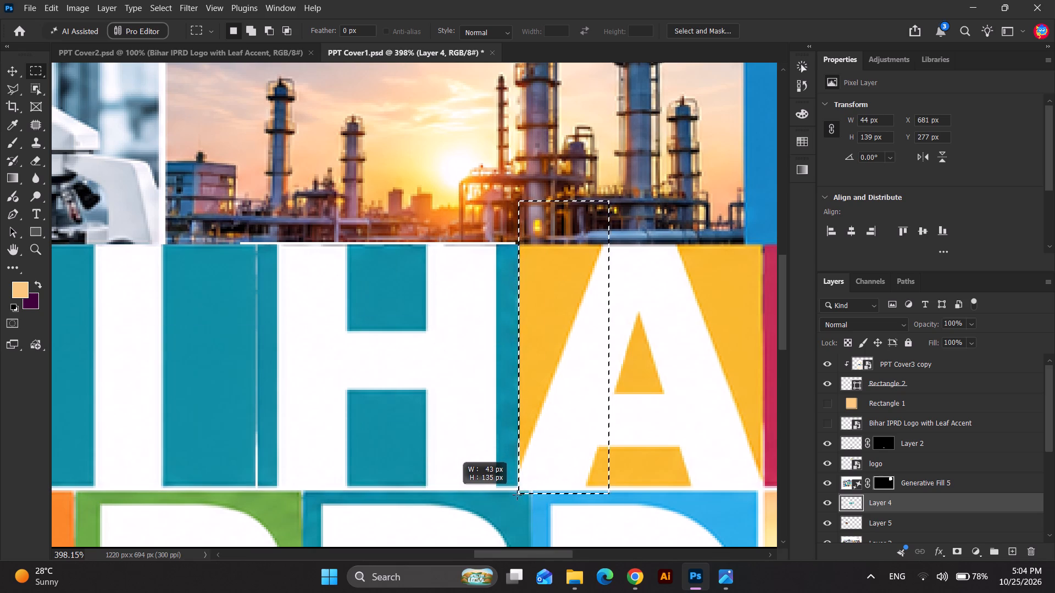
drag(517, 495, 518, 494)
key(Right)
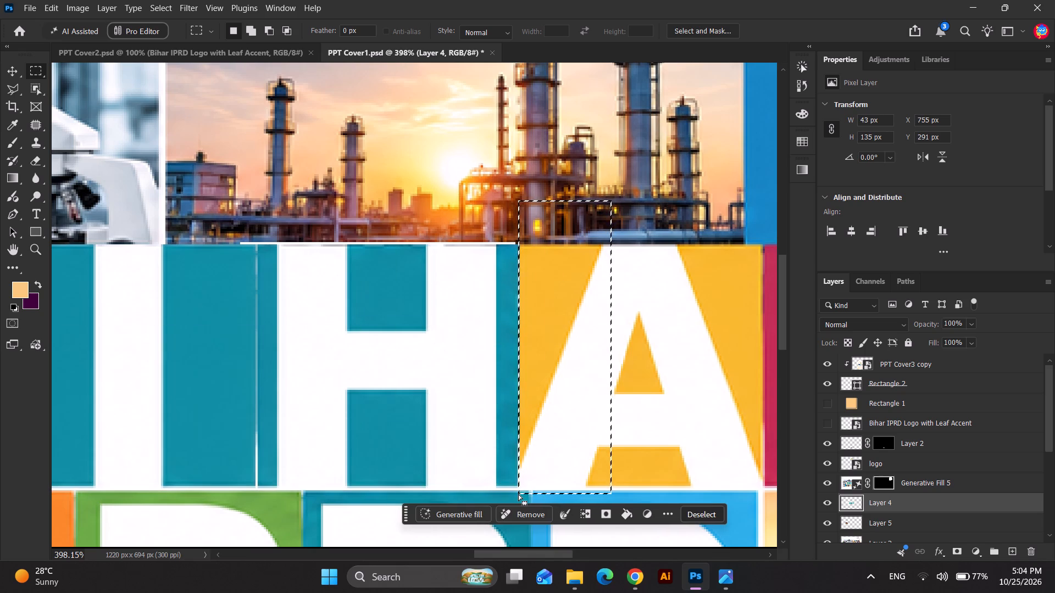
key(Delete)
scroll(476, 215, down, 5)
click(446, 192)
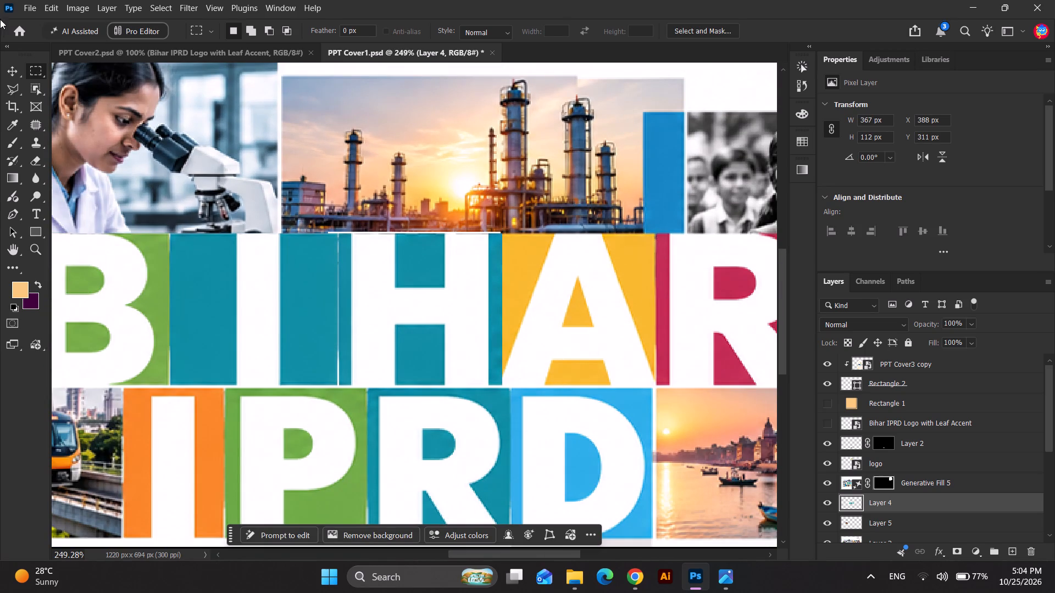
Smudge away the white line on Layer 3 between the factory photo and the right half of the H tile.
click(14, 68)
scroll(446, 302, down, 4)
click(401, 219)
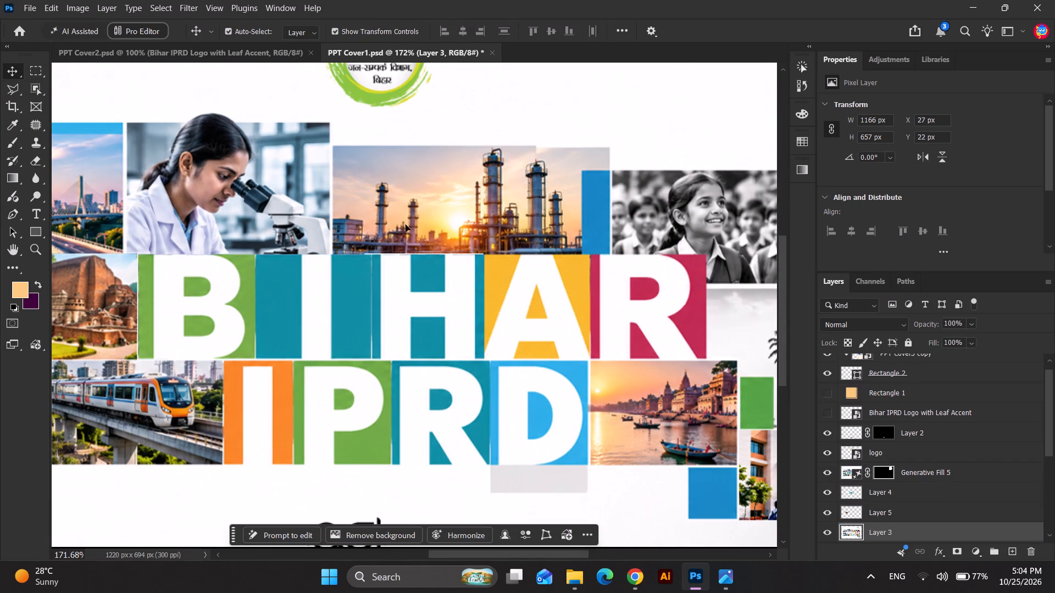
right_click(42, 182)
click(68, 208)
scroll(484, 295, up, 6)
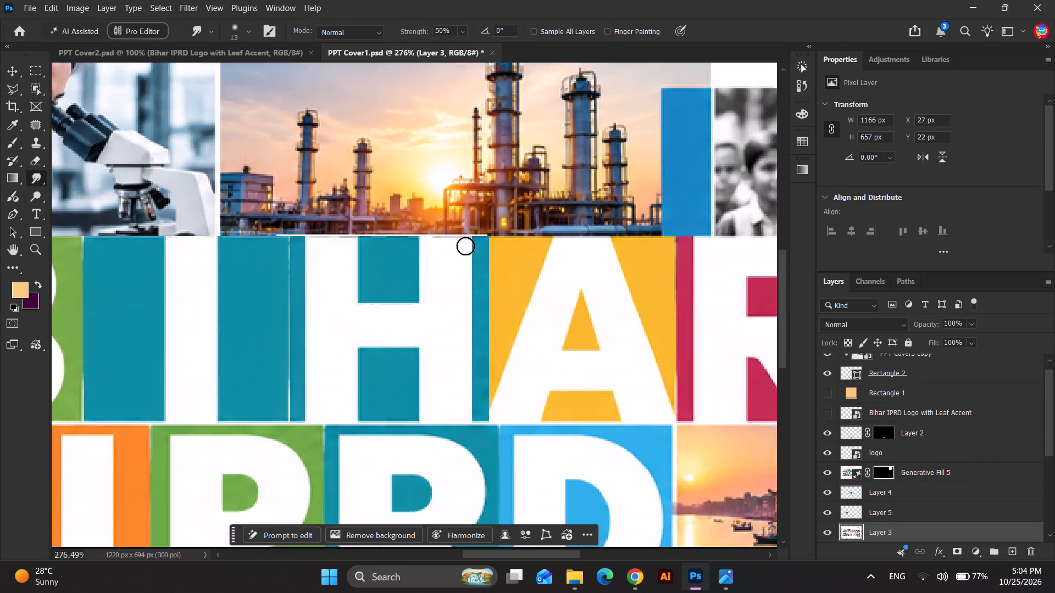
scroll(465, 246, up, 3)
drag(484, 227, 484, 238)
drag(469, 232, 469, 238)
drag(459, 231, 459, 240)
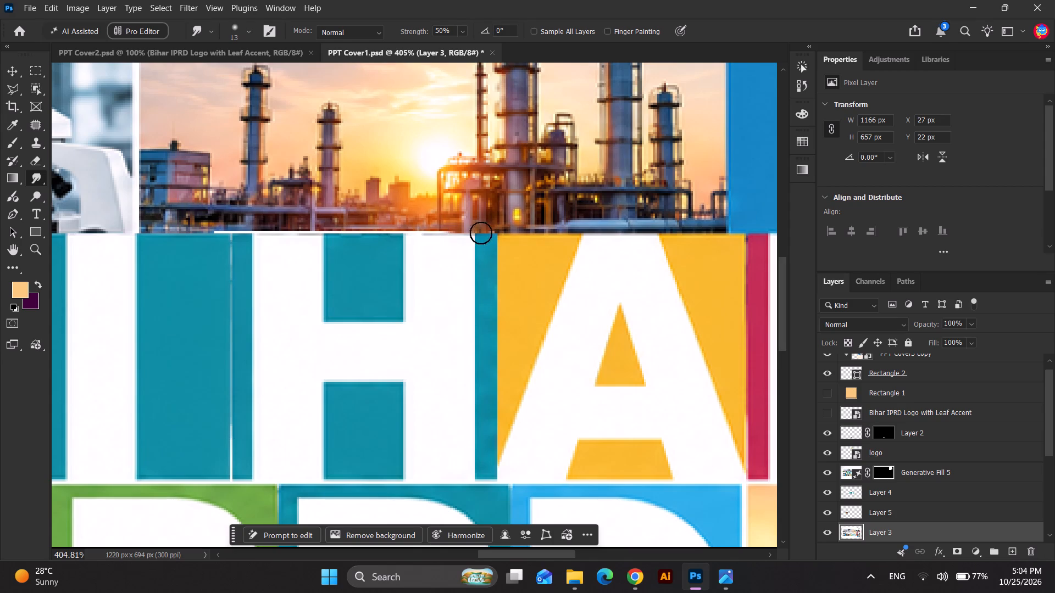
click(488, 232)
drag(447, 227, 446, 240)
drag(440, 232, 424, 239)
drag(424, 226, 424, 243)
drag(415, 228, 410, 241)
drag(401, 233, 402, 242)
drag(390, 233, 387, 244)
drag(381, 227, 377, 244)
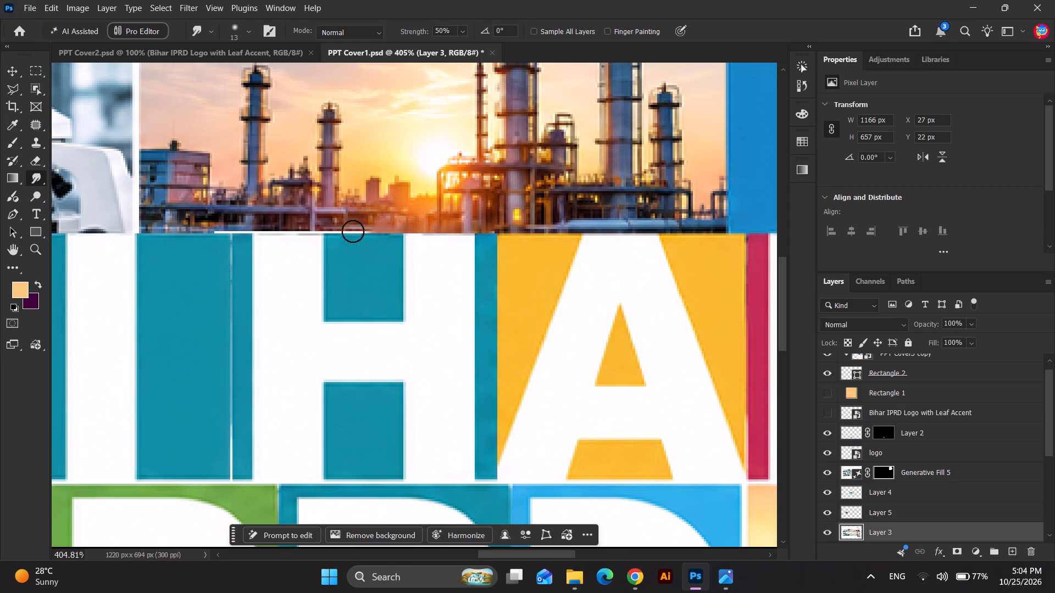
Continue smudging Layer 3's white line under the factory photo, from the middle of the H to the edge of the I tile.
drag(352, 226, 353, 245)
drag(371, 231, 365, 240)
drag(324, 228, 328, 237)
drag(340, 232, 334, 240)
drag(310, 231, 299, 240)
drag(294, 238, 287, 244)
drag(282, 234, 288, 249)
drag(268, 232, 268, 247)
drag(256, 231, 258, 234)
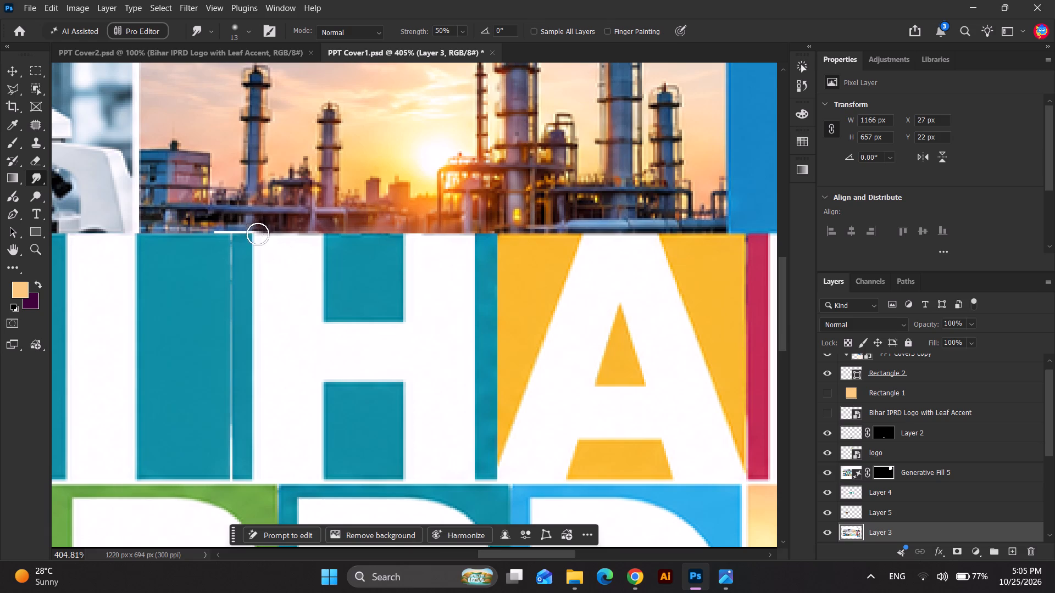
drag(258, 234, 256, 245)
drag(243, 234, 243, 241)
drag(216, 234, 220, 239)
drag(221, 232, 223, 245)
drag(235, 233, 236, 243)
click(249, 237)
click(253, 241)
drag(272, 238, 275, 245)
drag(311, 230, 322, 247)
scroll(421, 241, down, 15)
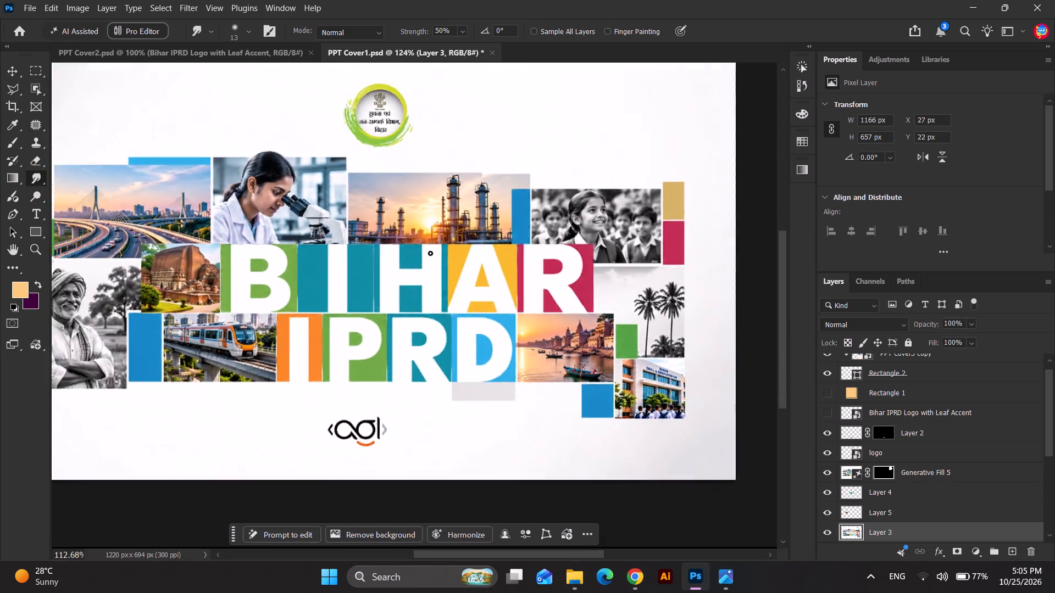
Deselect the artwork layer and save PPT Cover1.psd with the cleaned lettering edges.
scroll(430, 253, down, 7)
click(4, 66)
click(136, 159)
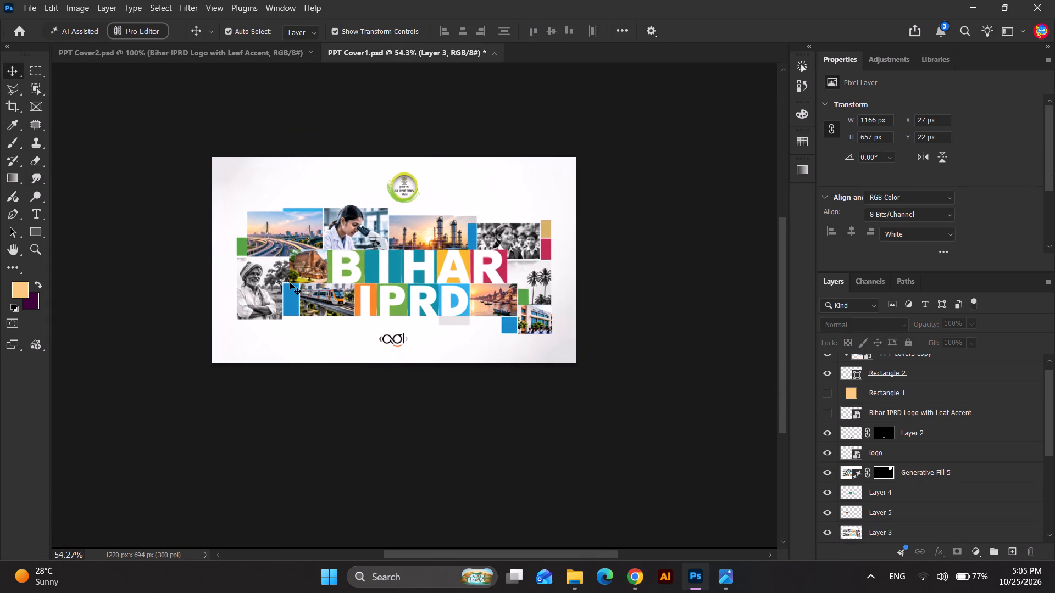
right_click(290, 282)
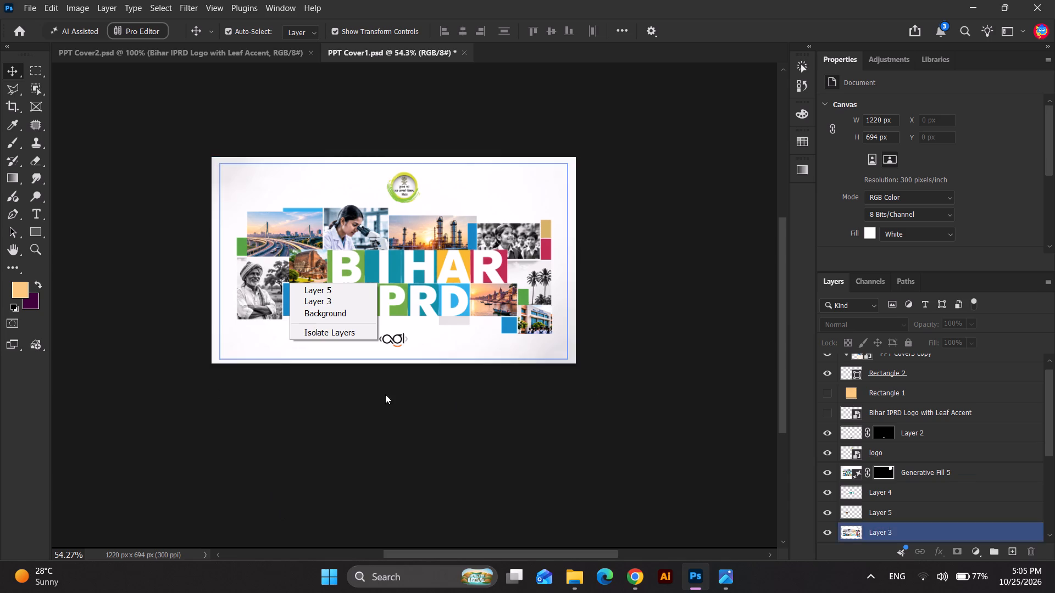
click(385, 394)
scroll(363, 234, up, 3)
key(ctrl+s)
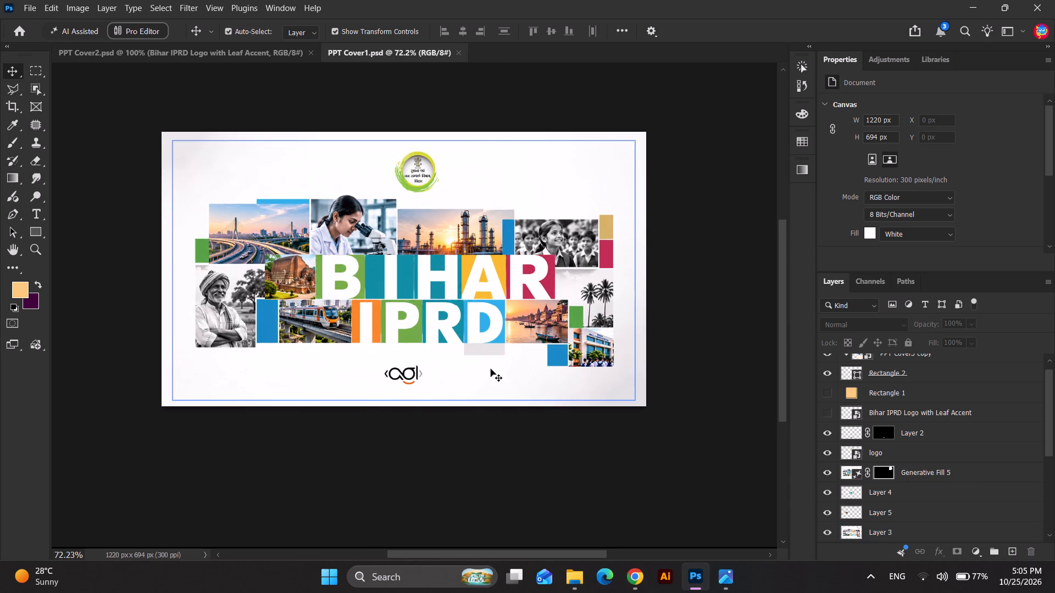
Save a PNG copy named PPT Cover1 copy in the 25.10.26 folder, replacing the existing file.
click(20, 5)
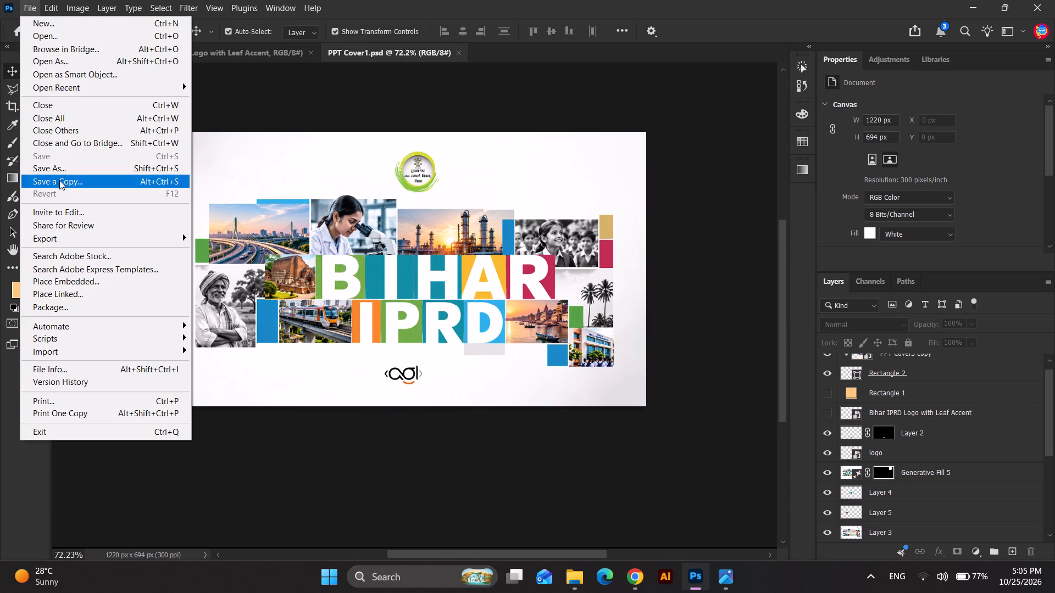
drag(70, 188, 76, 183)
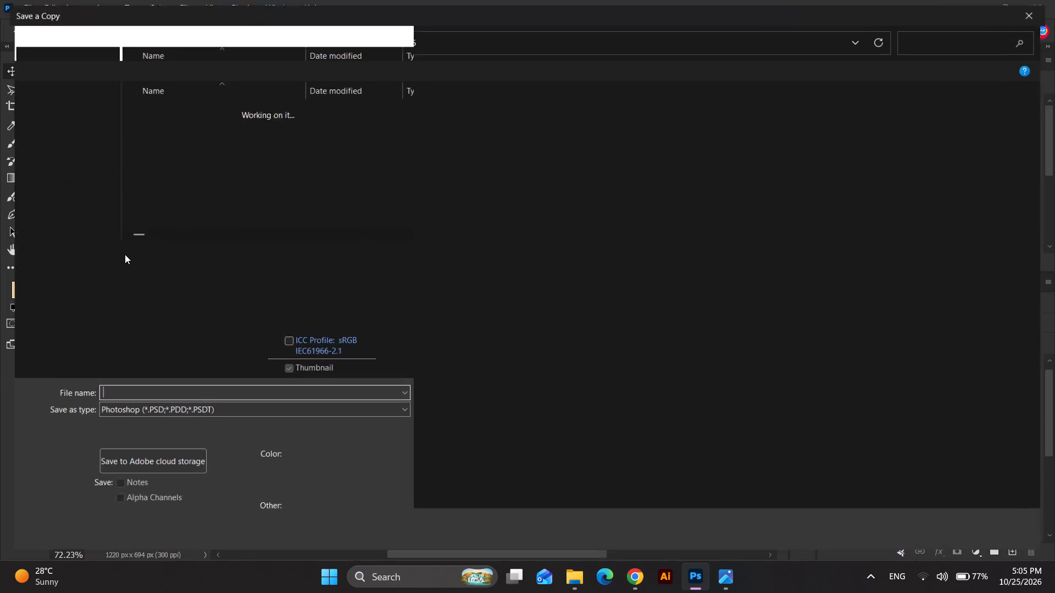
click(191, 416)
click(163, 325)
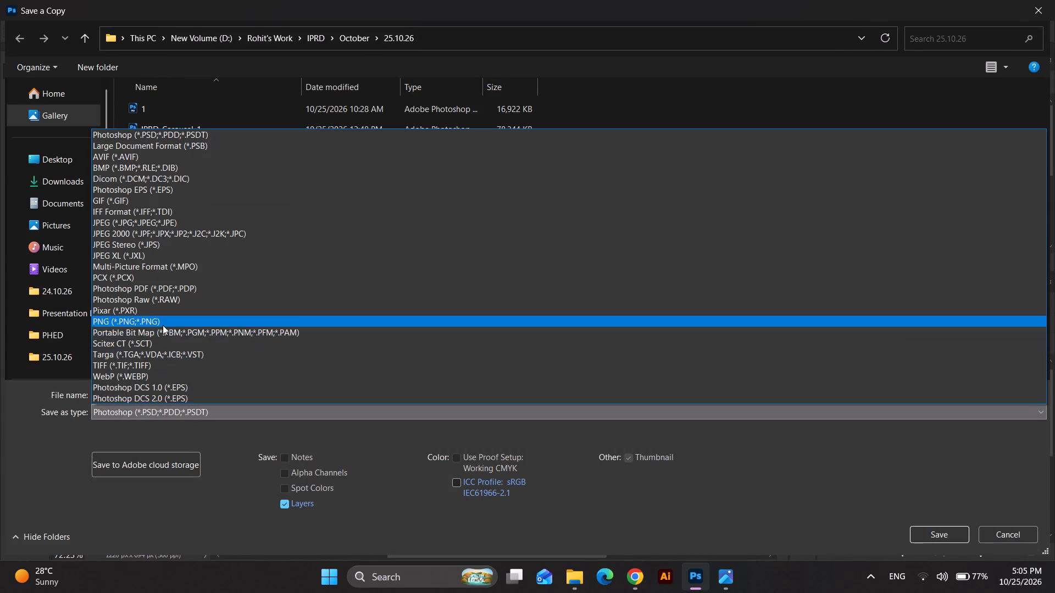
click(940, 542)
click(559, 282)
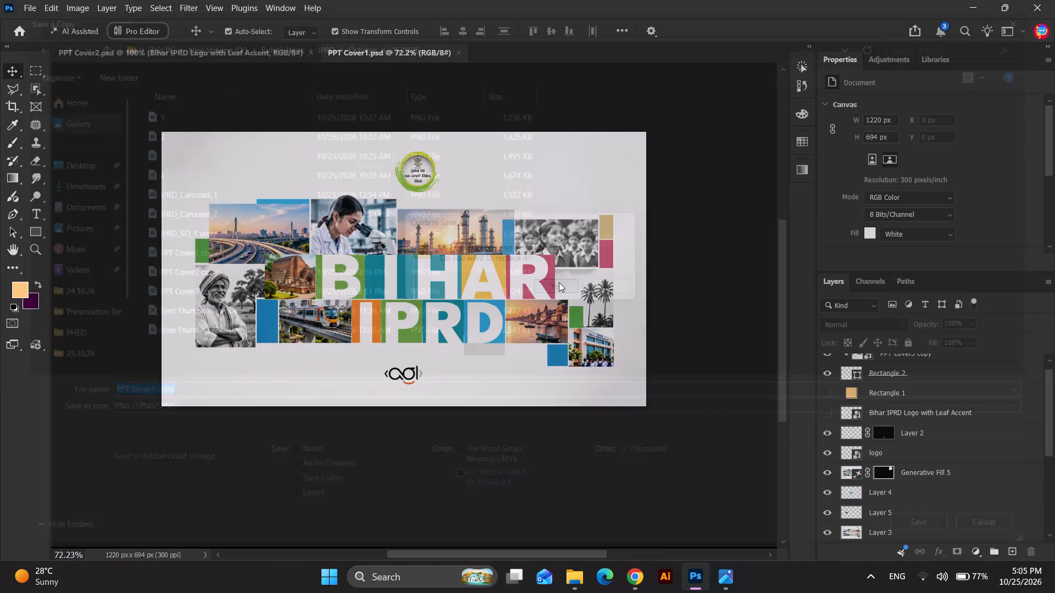
click(610, 170)
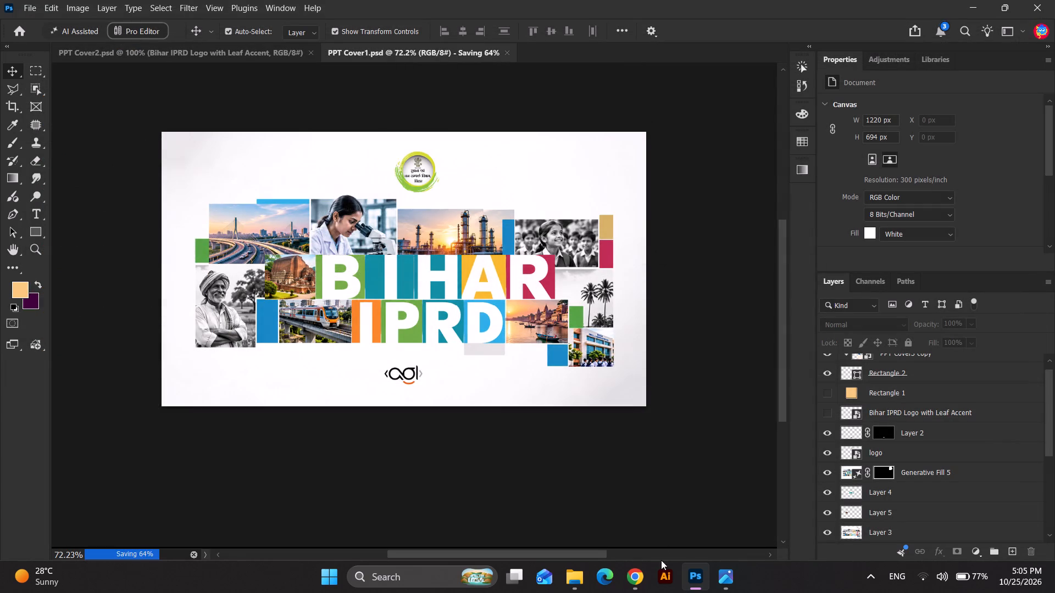